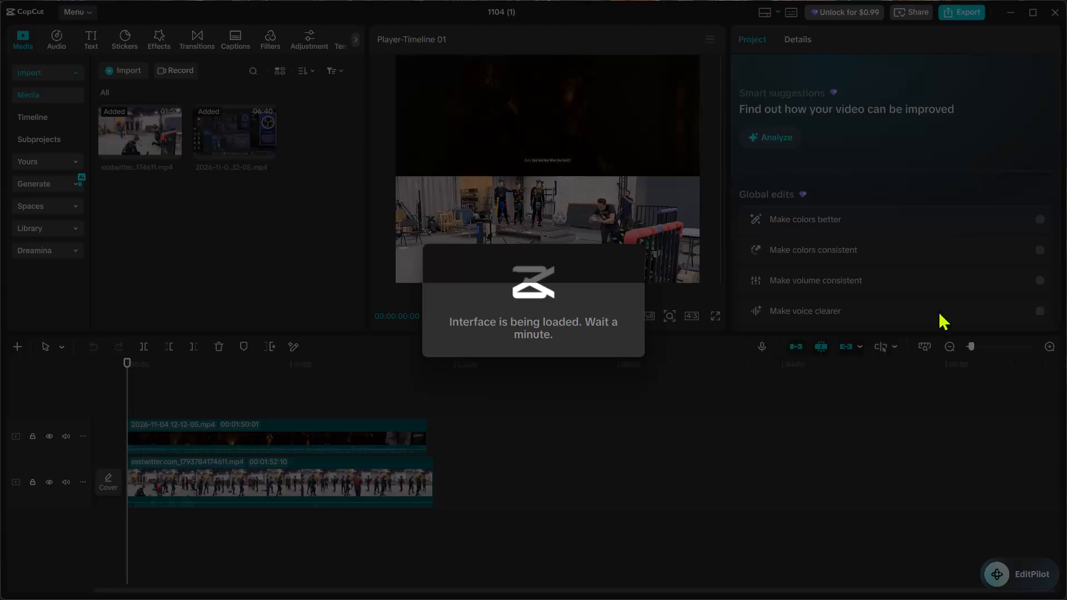
Trim the start of the lower motion-capture clip so that its length becomes 00:01:46:05.
{"action": "right_click", "coordinate": [576, 314]}
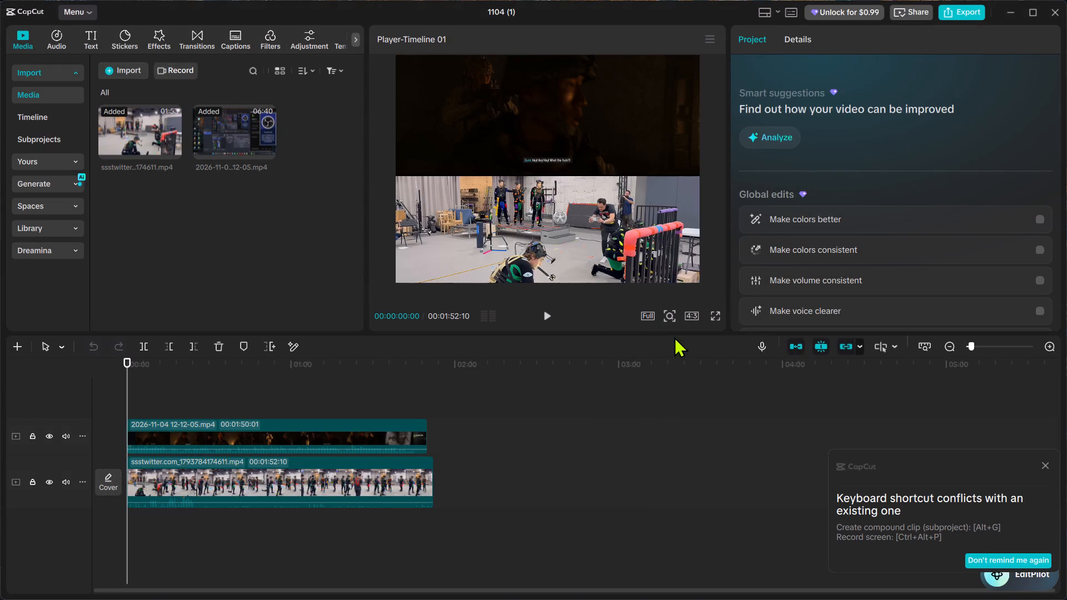
{"action": "left_click", "coordinate": [547, 321]}
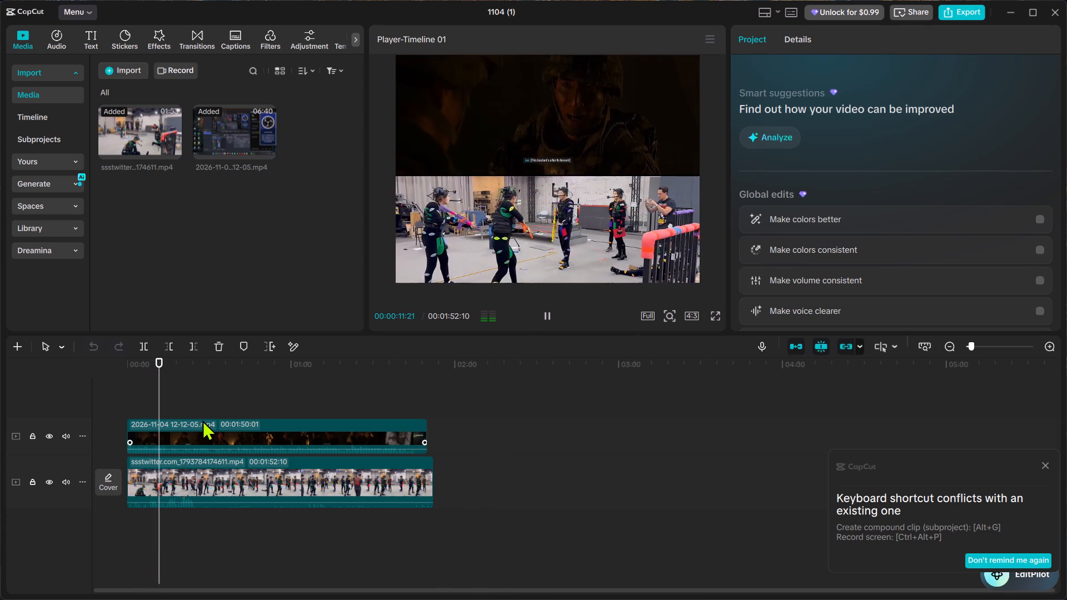
{"action": "left_click", "coordinate": [141, 431]}
{"action": "left_click_drag", "start_coordinate": [169, 387], "coordinate": [161, 393]}
{"action": "left_click", "coordinate": [141, 476]}
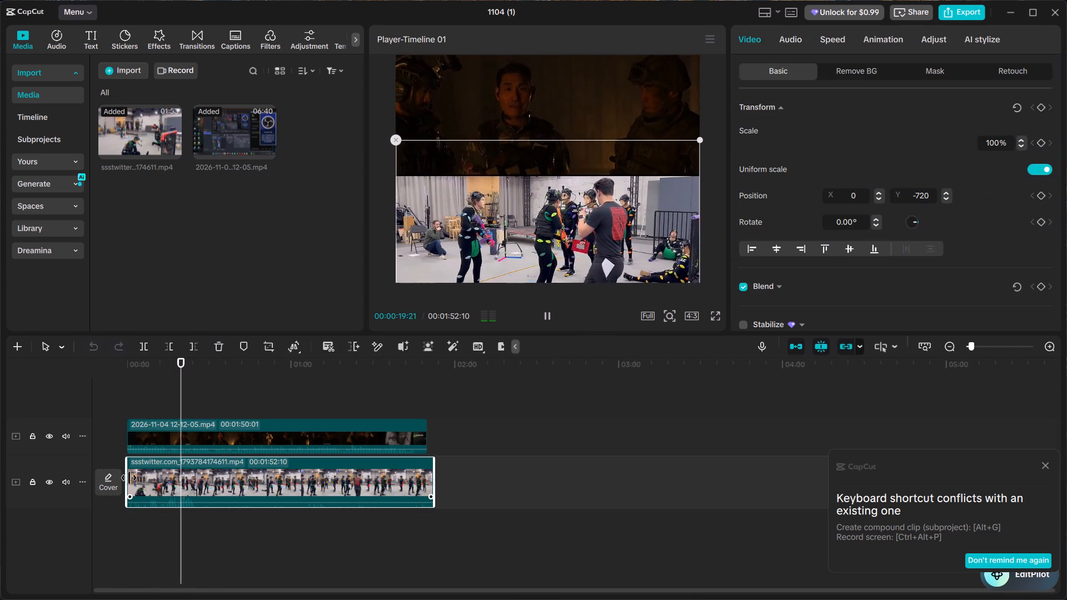
{"action": "left_click_drag", "start_coordinate": [124, 477], "coordinate": [127, 477]}
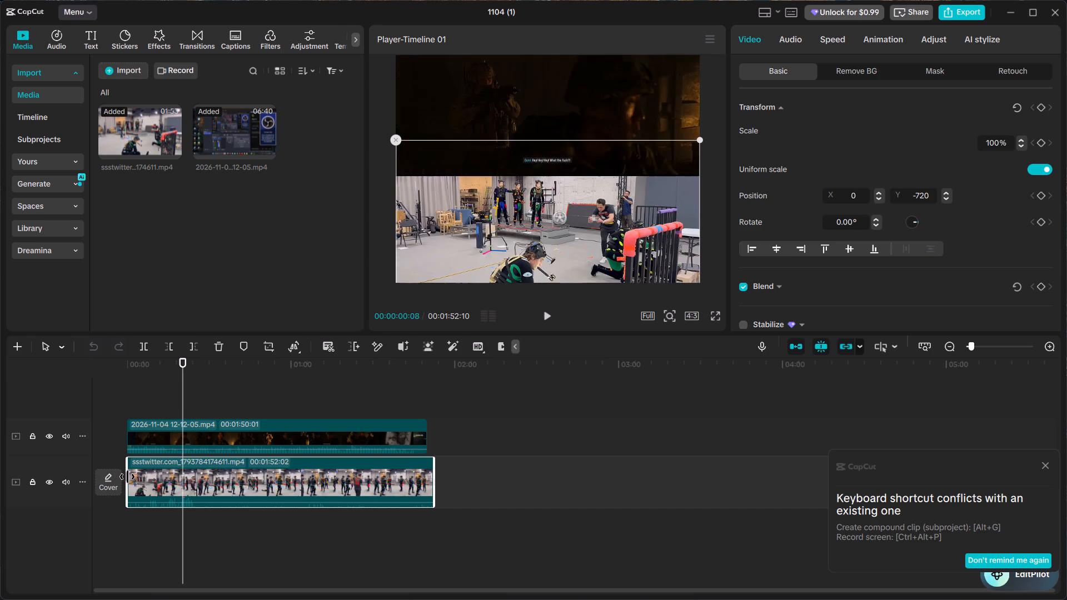
{"action": "left_click_drag", "start_coordinate": [127, 477], "coordinate": [140, 481]}
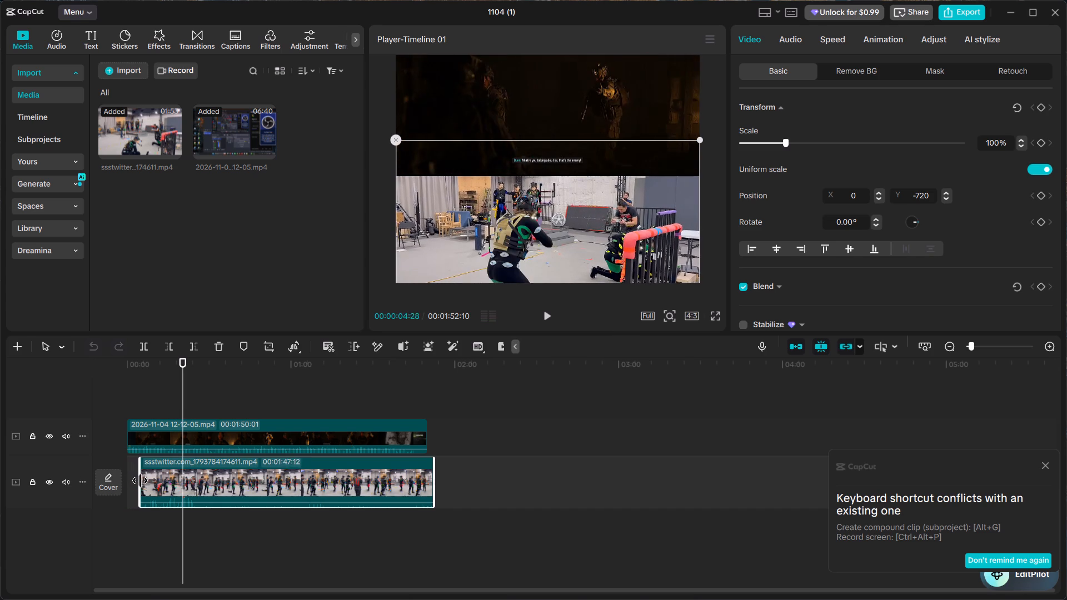
{"action": "left_click_drag", "start_coordinate": [140, 481], "coordinate": [143, 481]}
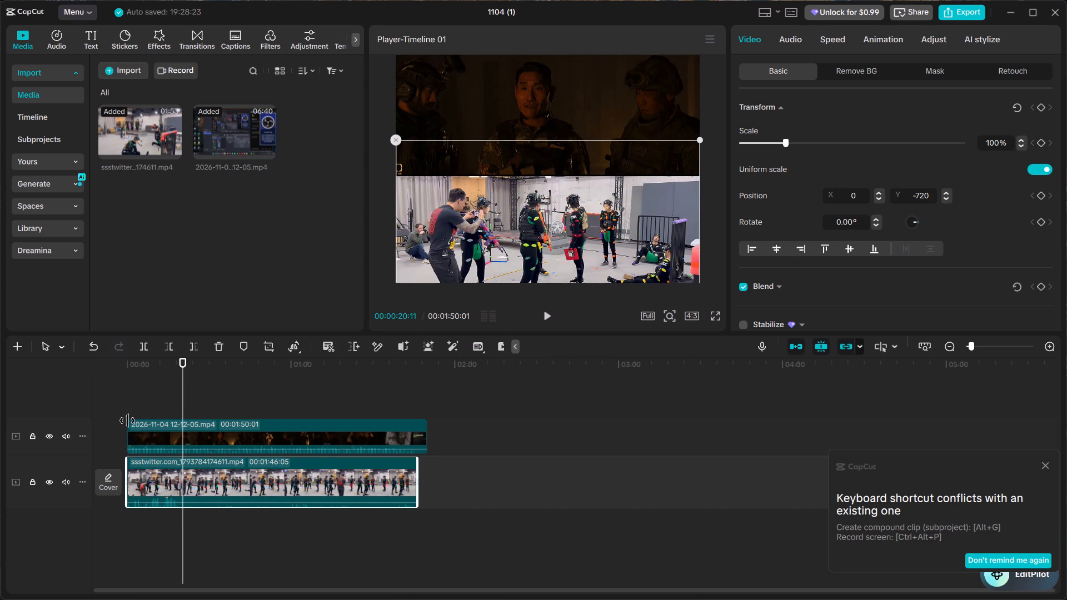
Replay the opening seconds of the timeline repeatedly to check the sync between the game footage and the motion-capture clip.
{"action": "left_click", "coordinate": [131, 426]}
{"action": "left_click", "coordinate": [124, 429]}
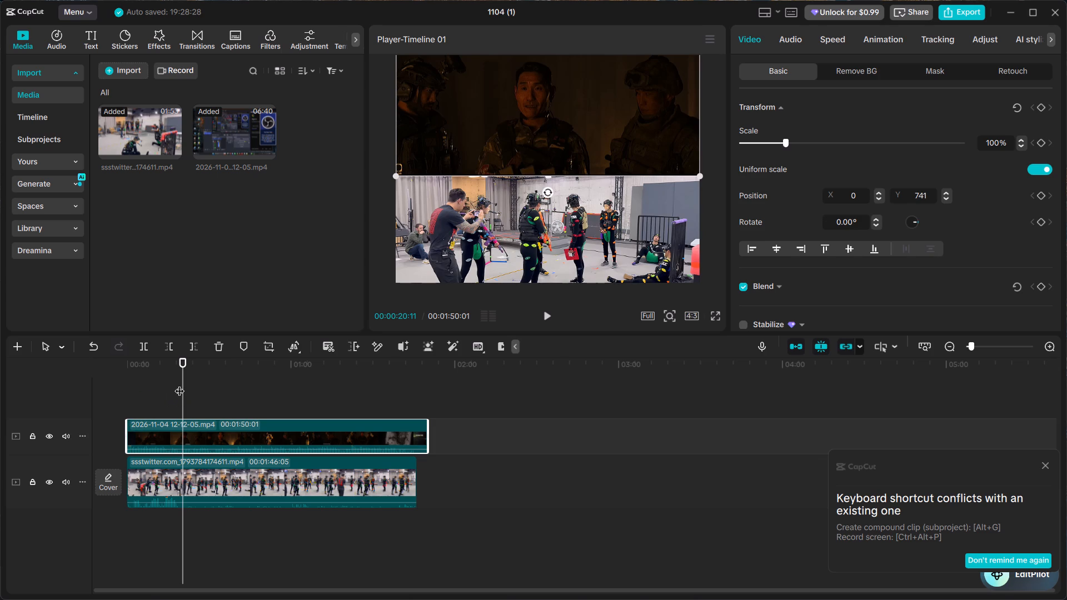
{"action": "left_click_drag", "start_coordinate": [184, 383], "coordinate": [81, 382]}
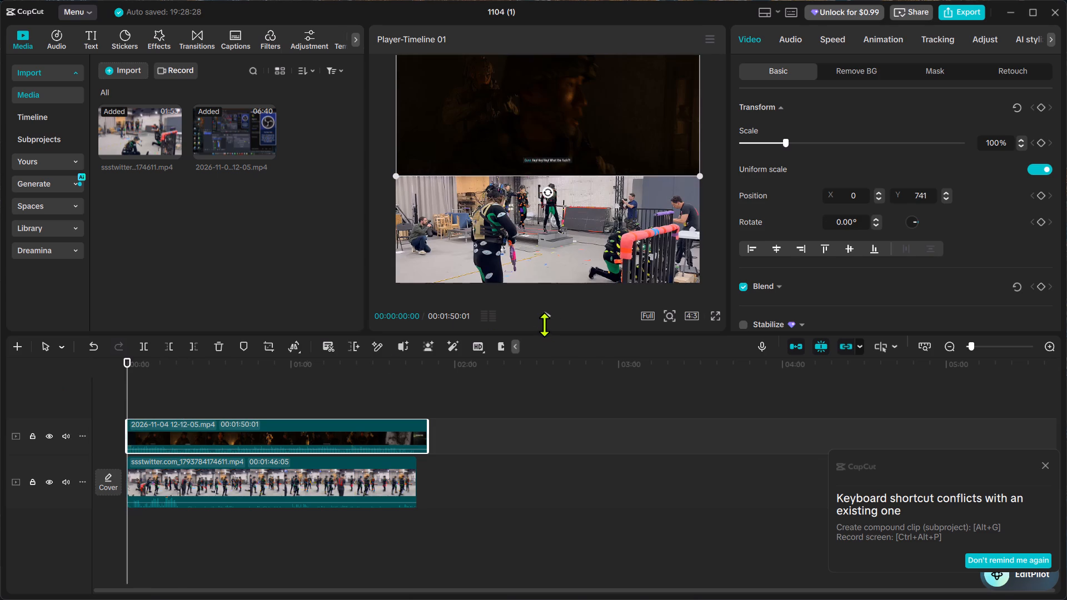
{"action": "left_click", "coordinate": [551, 320]}
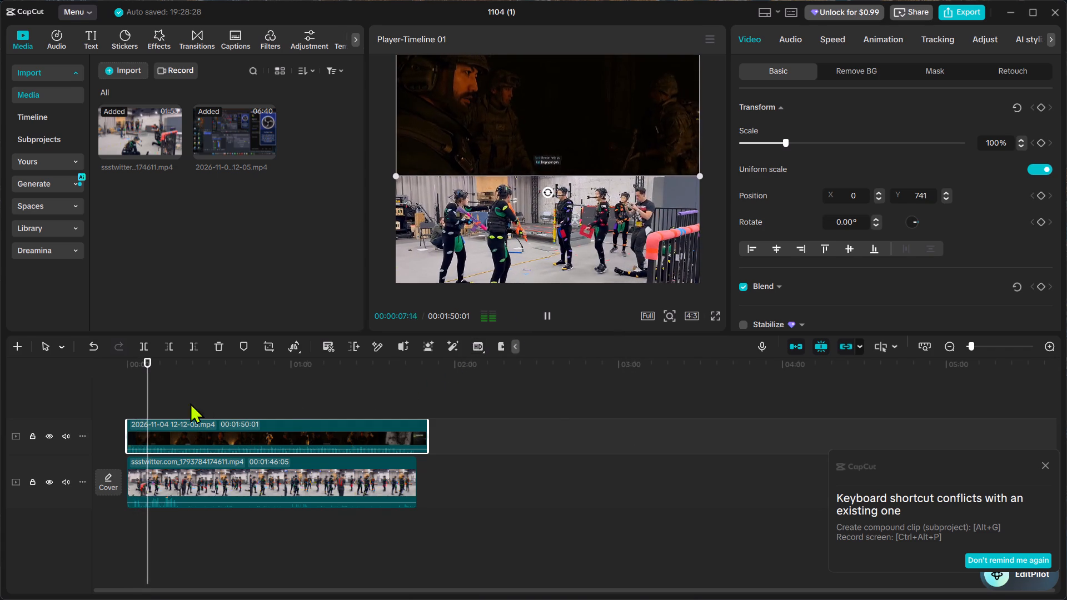
{"action": "left_click_drag", "start_coordinate": [149, 387], "coordinate": [13, 399]}
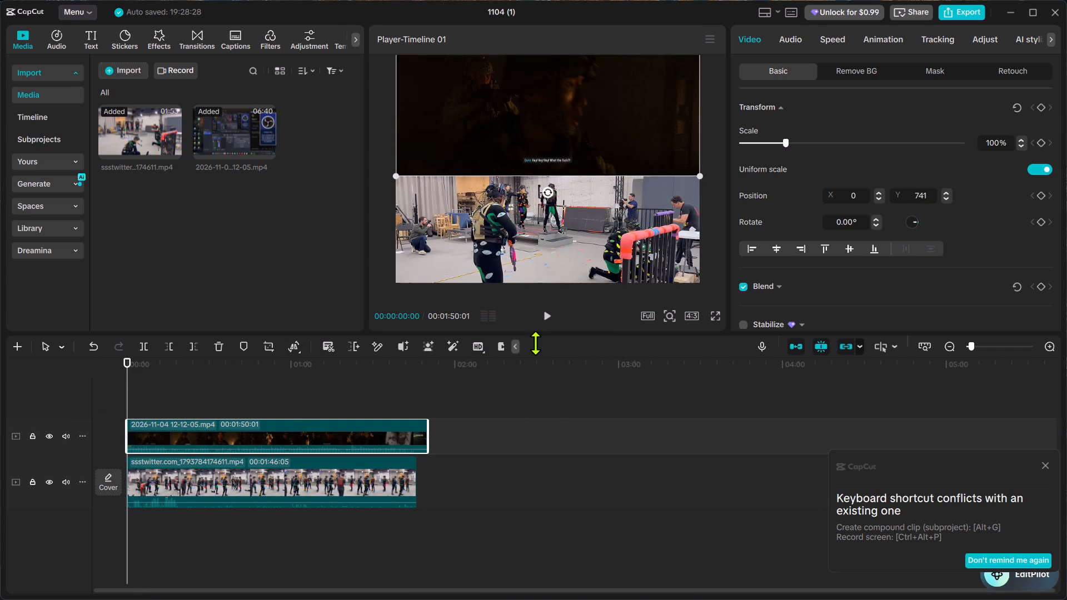
{"action": "left_click", "coordinate": [549, 317]}
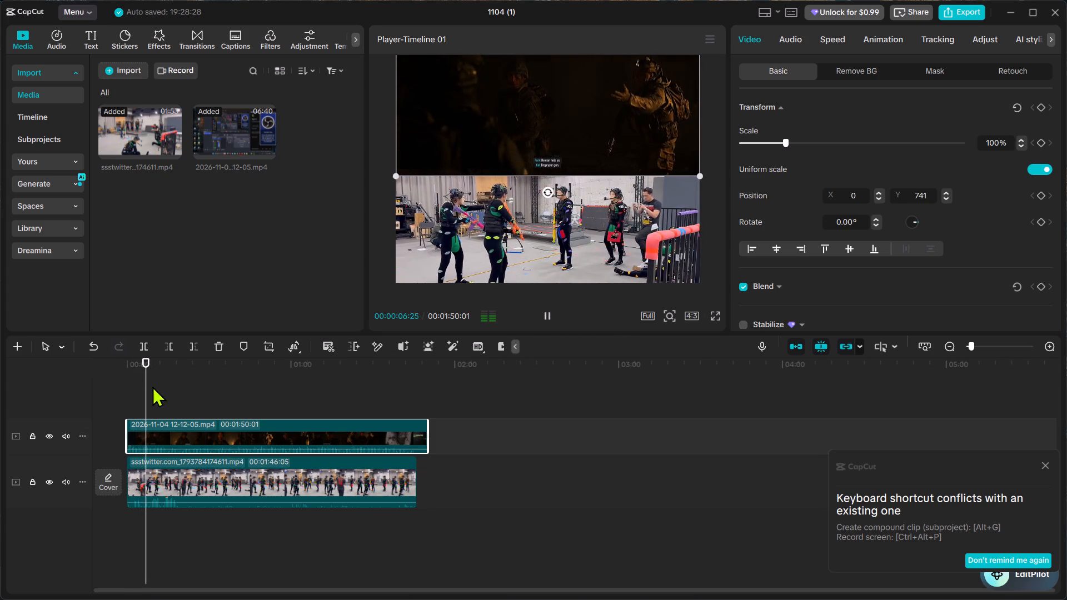
{"action": "left_click_drag", "start_coordinate": [151, 385], "coordinate": [137, 389]}
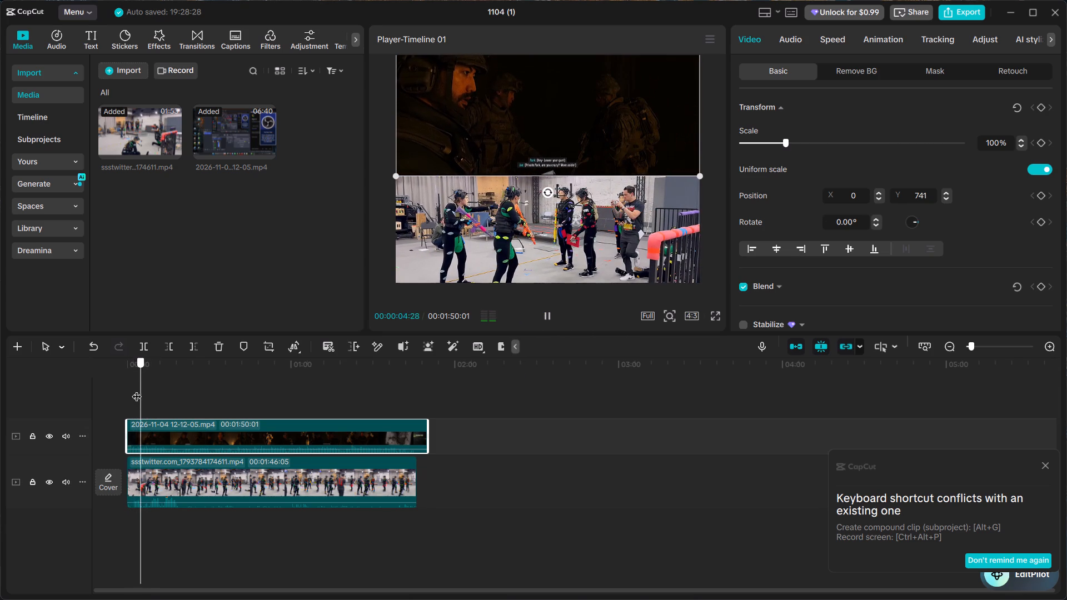
{"action": "left_click_drag", "start_coordinate": [137, 389], "coordinate": [108, 393]}
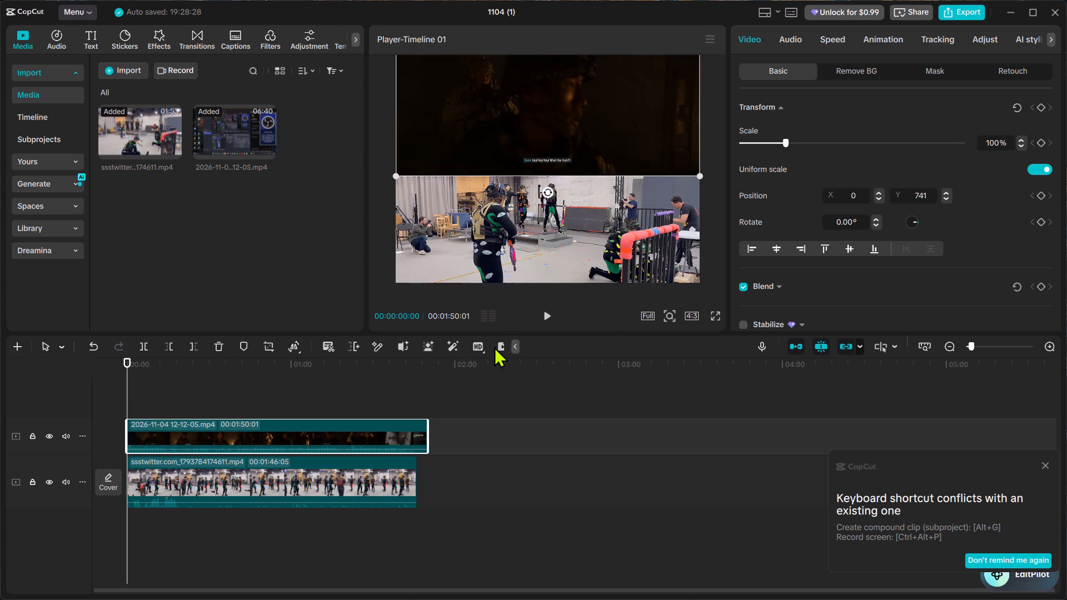
{"action": "left_click", "coordinate": [547, 316]}
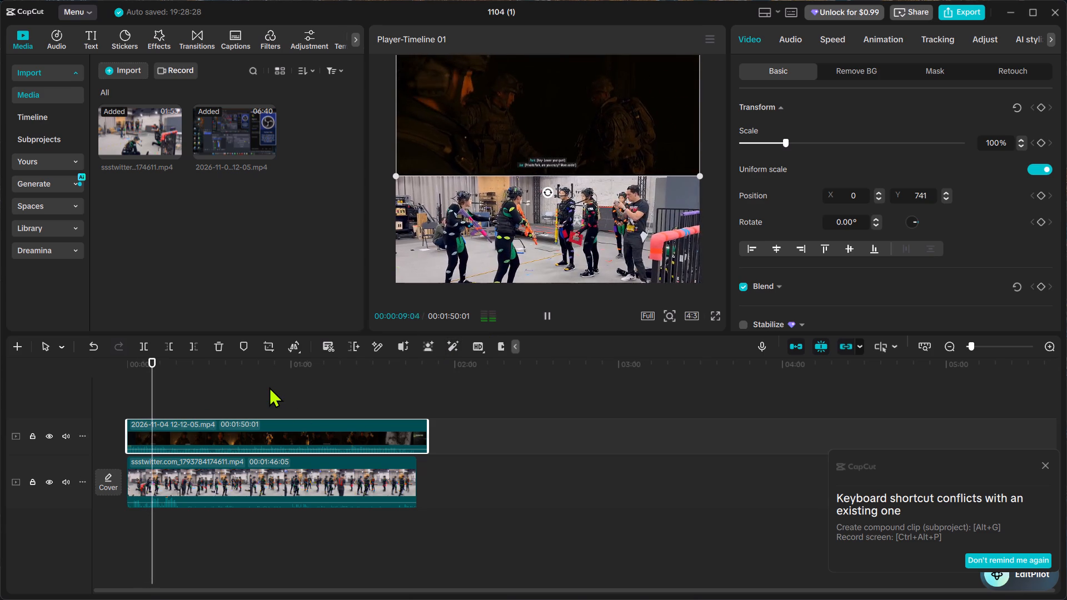
{"action": "left_click_drag", "start_coordinate": [158, 466], "coordinate": [151, 468]}
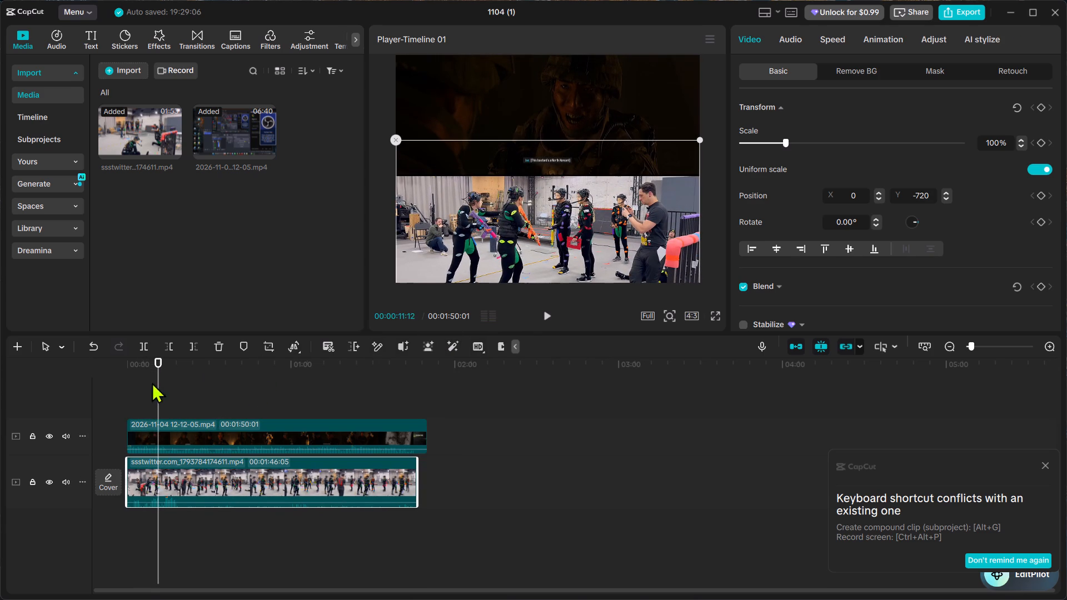
{"action": "left_click_drag", "start_coordinate": [158, 387], "coordinate": [31, 390]}
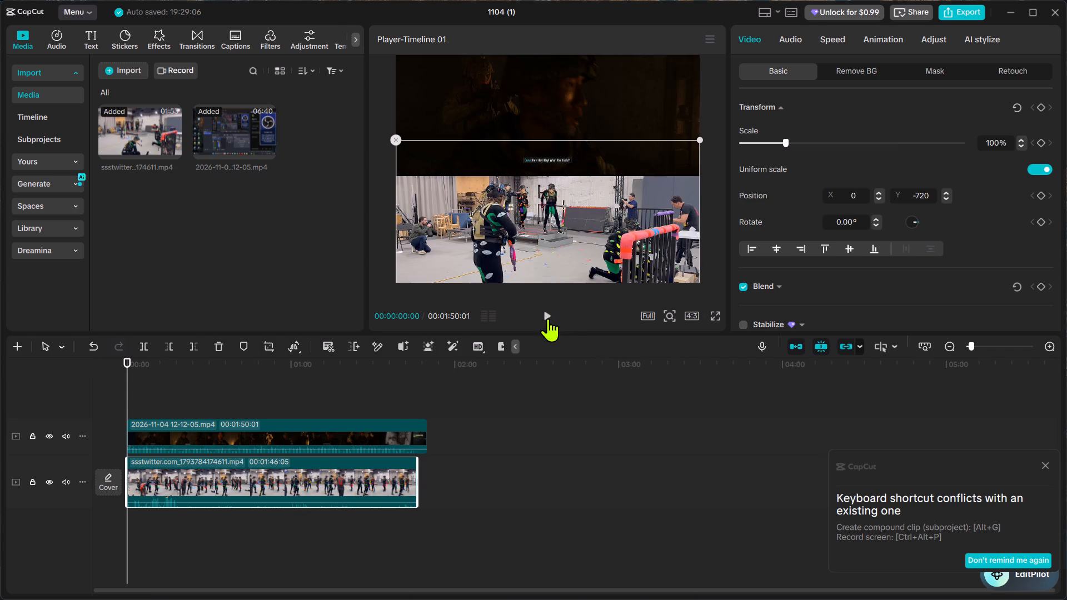
{"action": "left_click", "coordinate": [548, 318]}
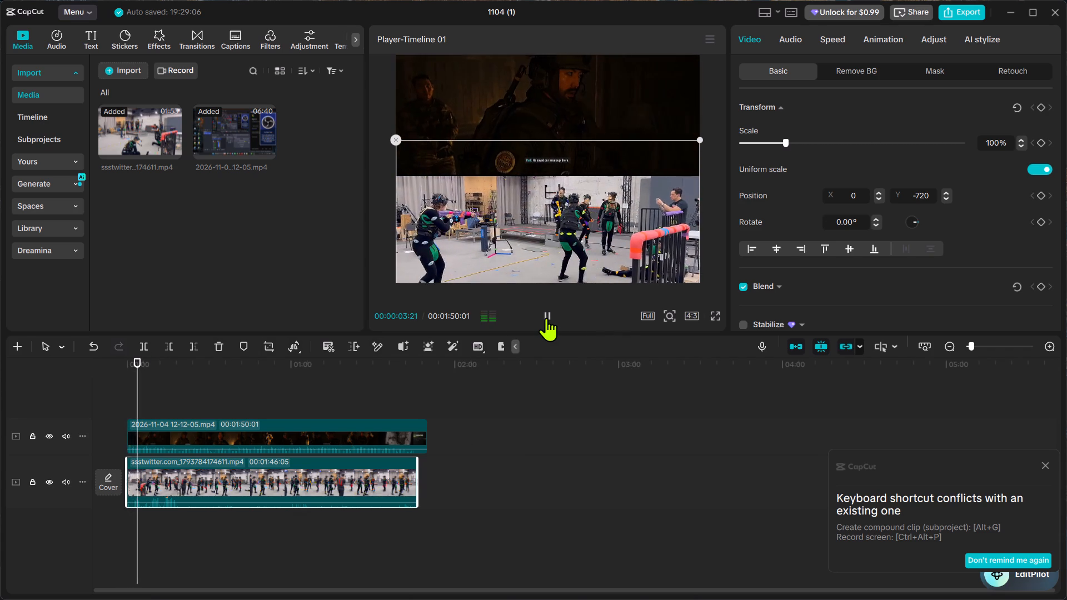
{"action": "left_click", "coordinate": [546, 316]}
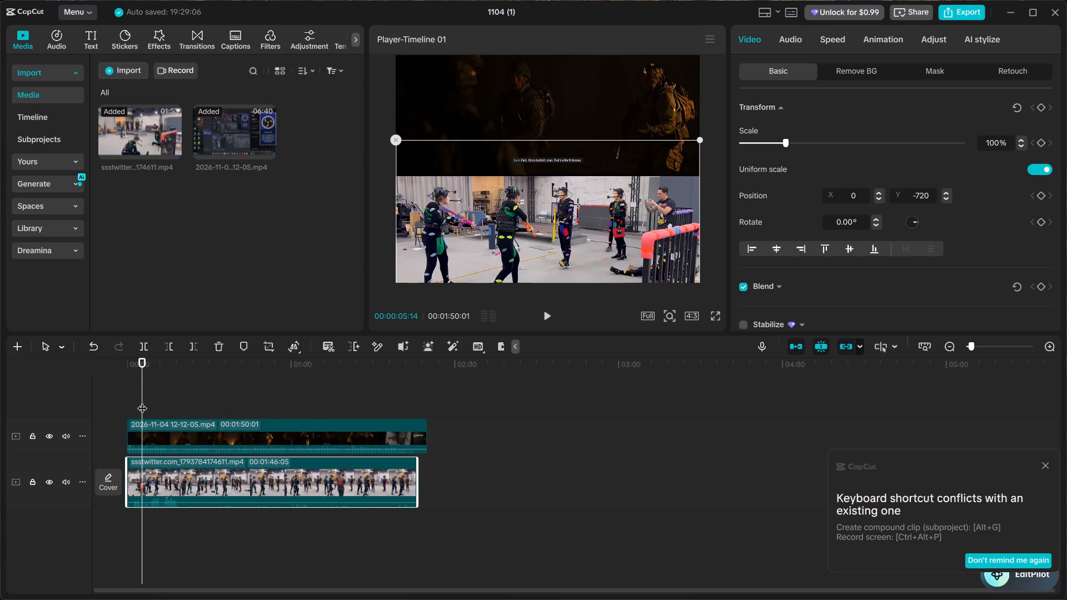
{"action": "left_click_drag", "start_coordinate": [142, 401], "coordinate": [82, 403]}
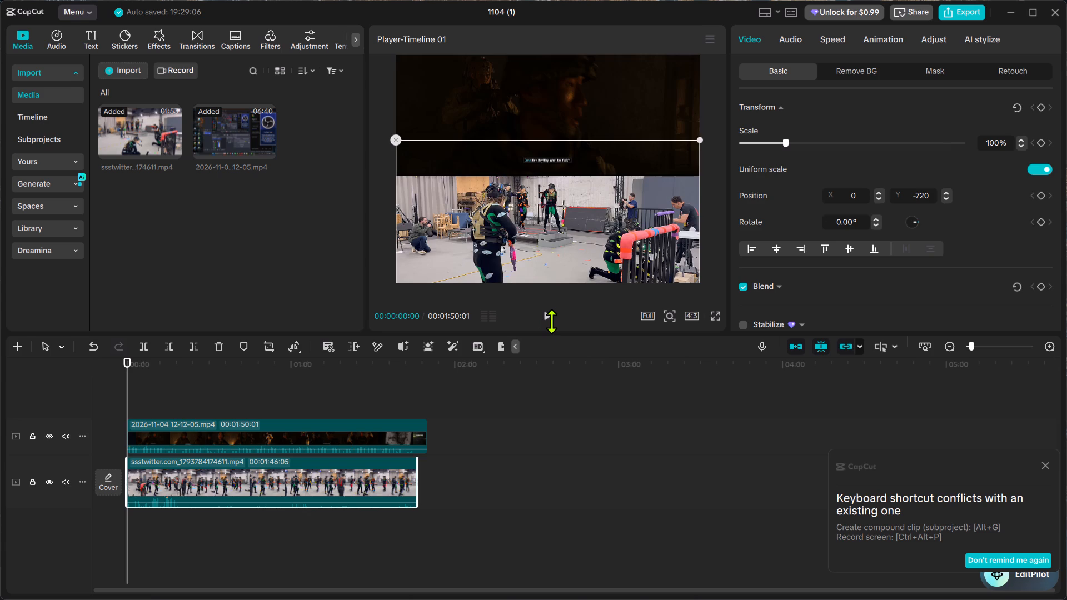
{"action": "left_click", "coordinate": [551, 321]}
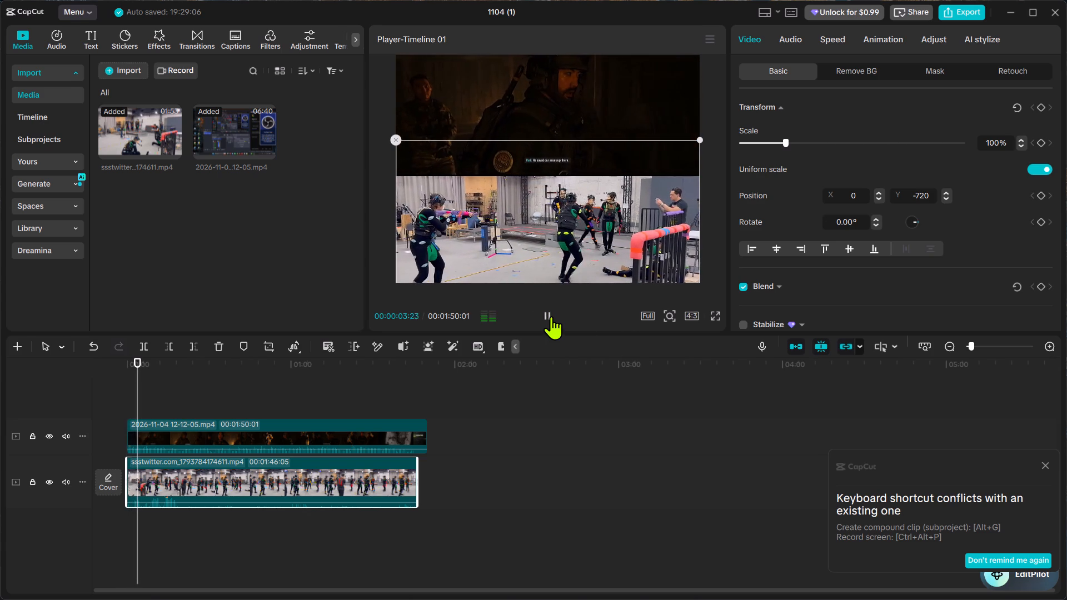
{"action": "left_click", "coordinate": [552, 314]}
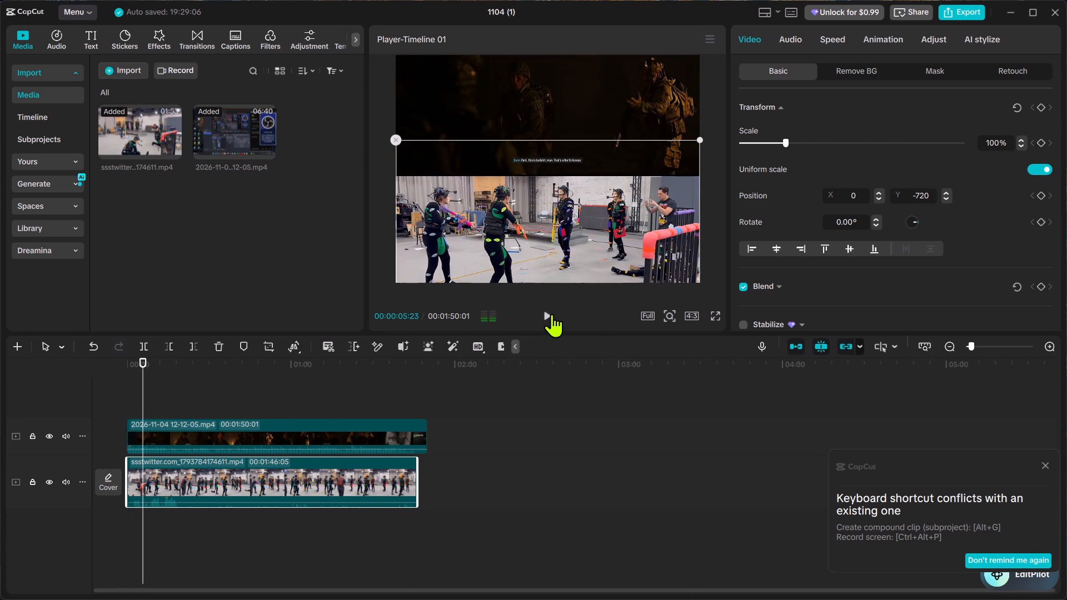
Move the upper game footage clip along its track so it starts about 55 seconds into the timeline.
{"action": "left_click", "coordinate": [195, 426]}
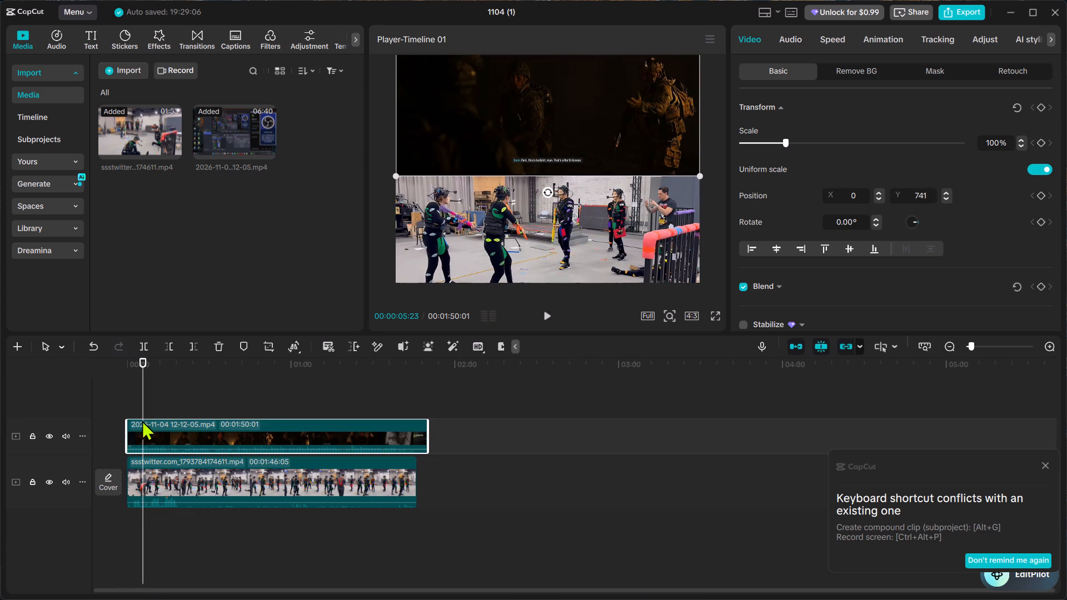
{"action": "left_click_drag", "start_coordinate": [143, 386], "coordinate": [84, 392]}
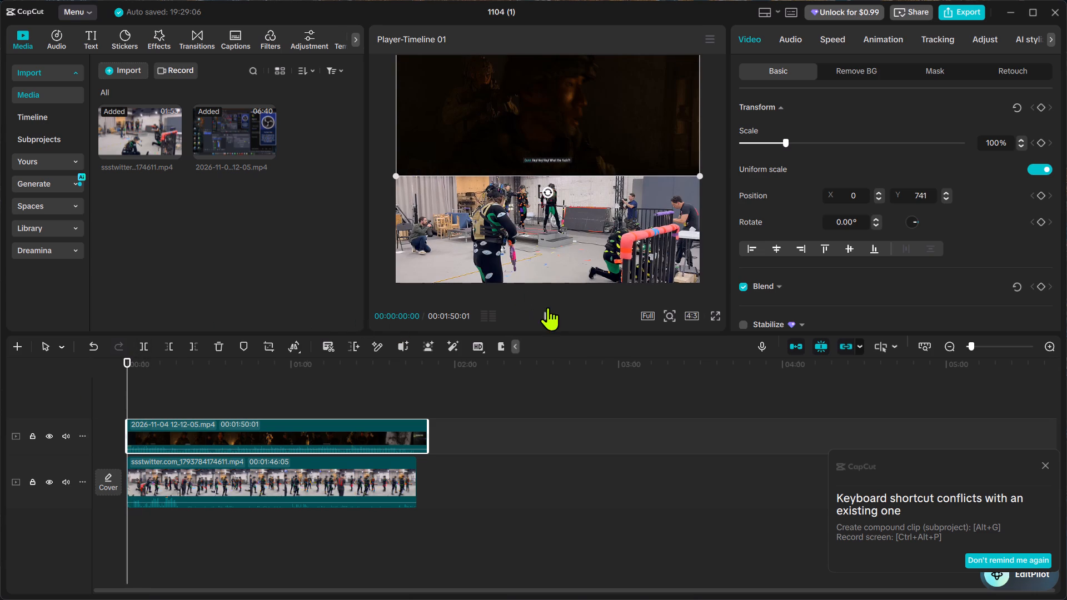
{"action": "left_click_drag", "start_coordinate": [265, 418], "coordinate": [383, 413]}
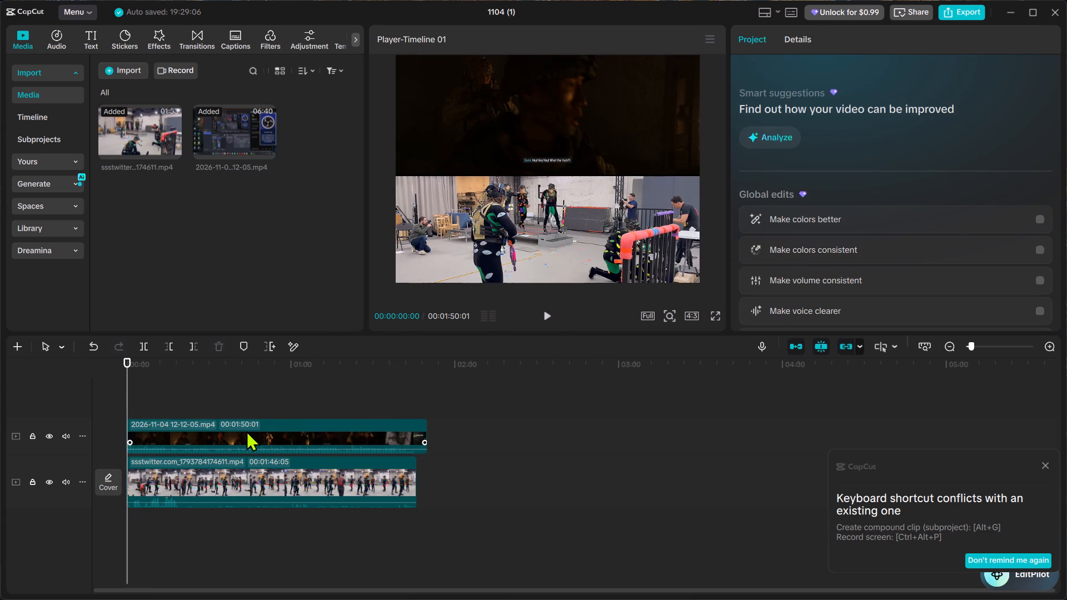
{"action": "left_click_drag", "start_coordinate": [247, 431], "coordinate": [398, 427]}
Play the lower motion-capture clip on its own and trim more off its start, to a length of 00:01:43:13.
{"action": "left_click", "coordinate": [550, 321]}
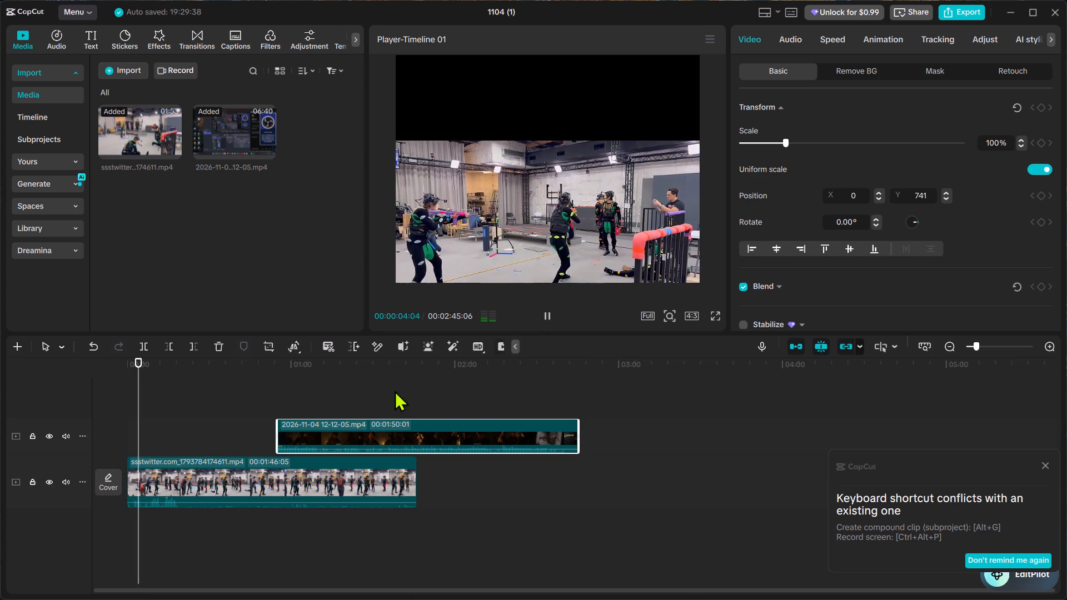
{"action": "left_click", "coordinate": [153, 466]}
{"action": "left_click_drag", "start_coordinate": [126, 477], "coordinate": [131, 477]}
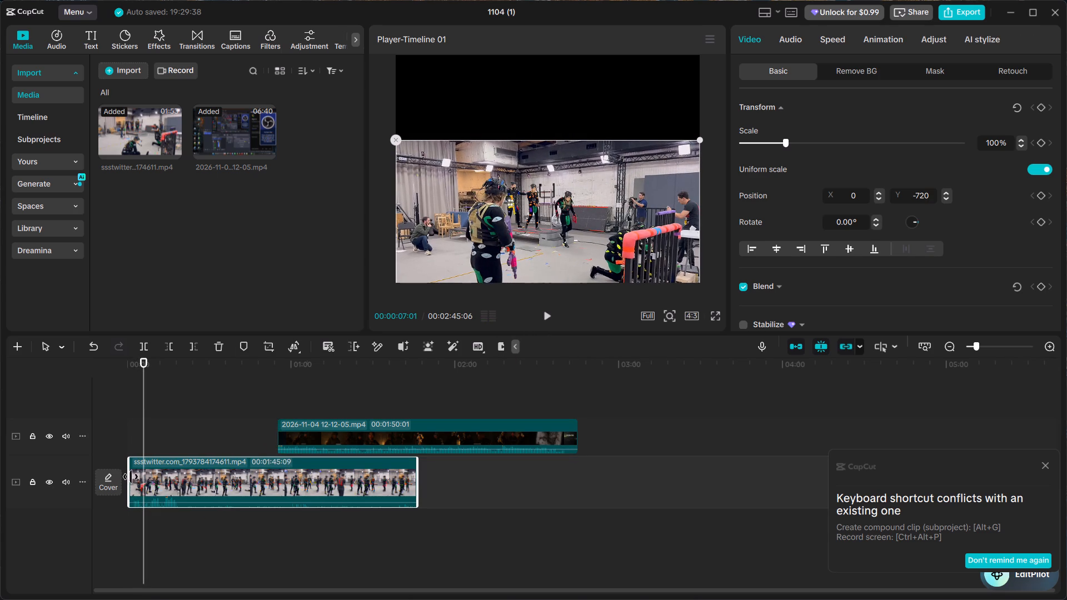
{"action": "left_click_drag", "start_coordinate": [131, 477], "coordinate": [132, 477]}
{"action": "left_click_drag", "start_coordinate": [155, 472], "coordinate": [148, 473]}
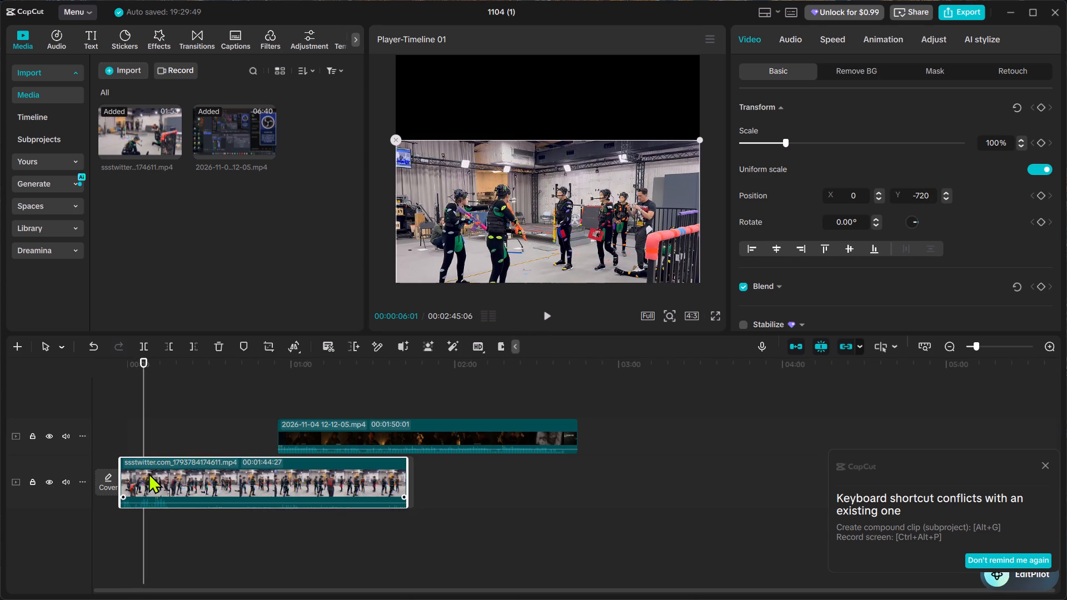
{"action": "left_click_drag", "start_coordinate": [148, 473], "coordinate": [148, 473]}
{"action": "left_click_drag", "start_coordinate": [126, 473], "coordinate": [129, 473]}
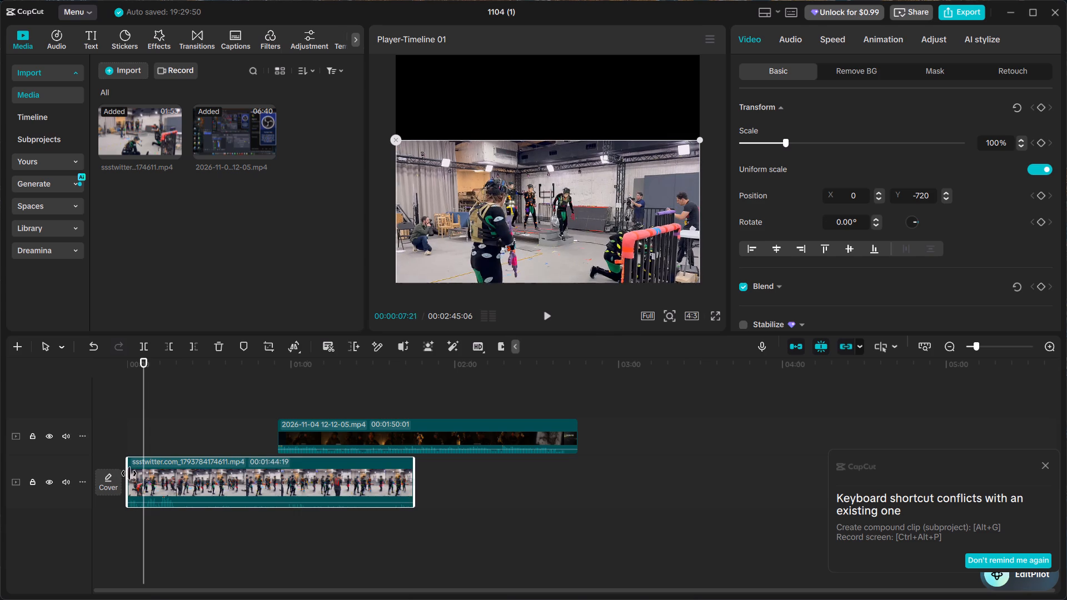
{"action": "left_click_drag", "start_coordinate": [129, 473], "coordinate": [132, 473]}
{"action": "left_click_drag", "start_coordinate": [175, 476], "coordinate": [161, 478]}
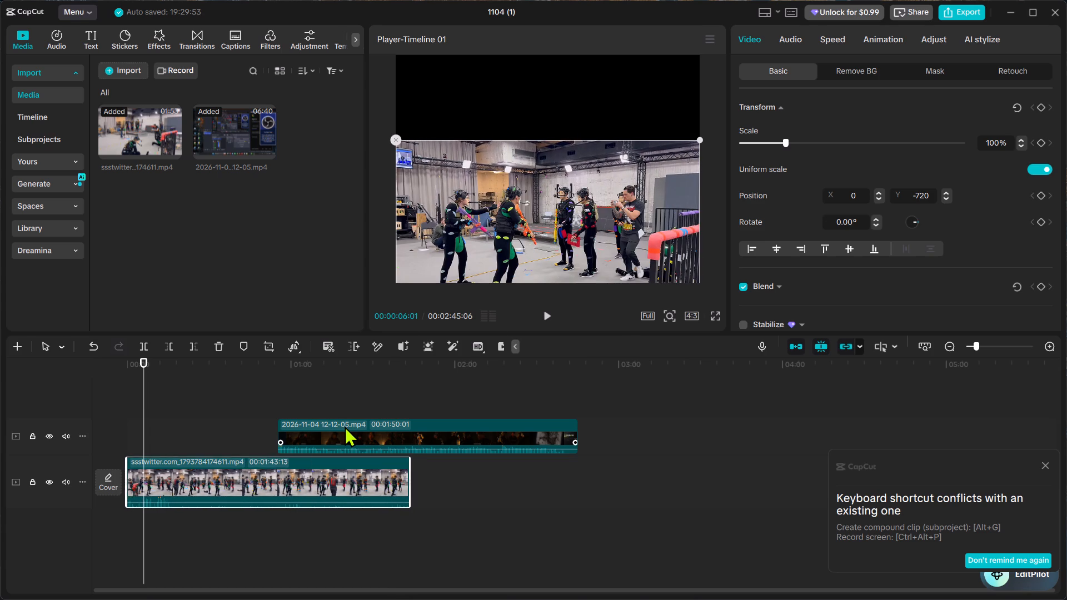
Move the upper game footage clip to the very start of the timeline, aligned with the lower clip.
{"action": "left_click_drag", "start_coordinate": [345, 426], "coordinate": [196, 429]}
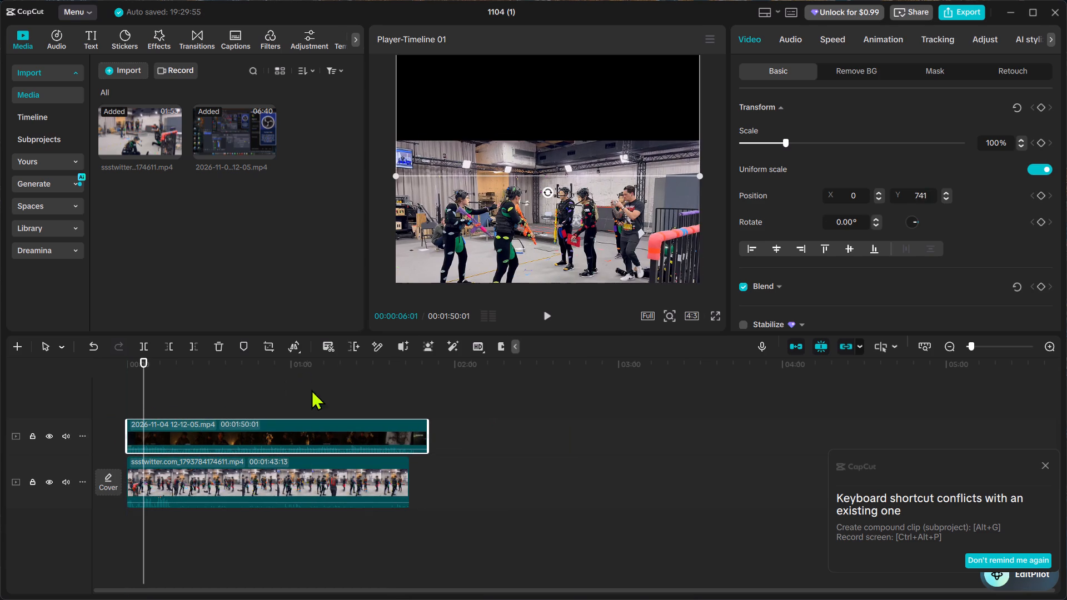
Play both clips from the very start and from about 00:01:06 to check the sync between game footage and motion-capture.
{"action": "left_click", "coordinate": [550, 312]}
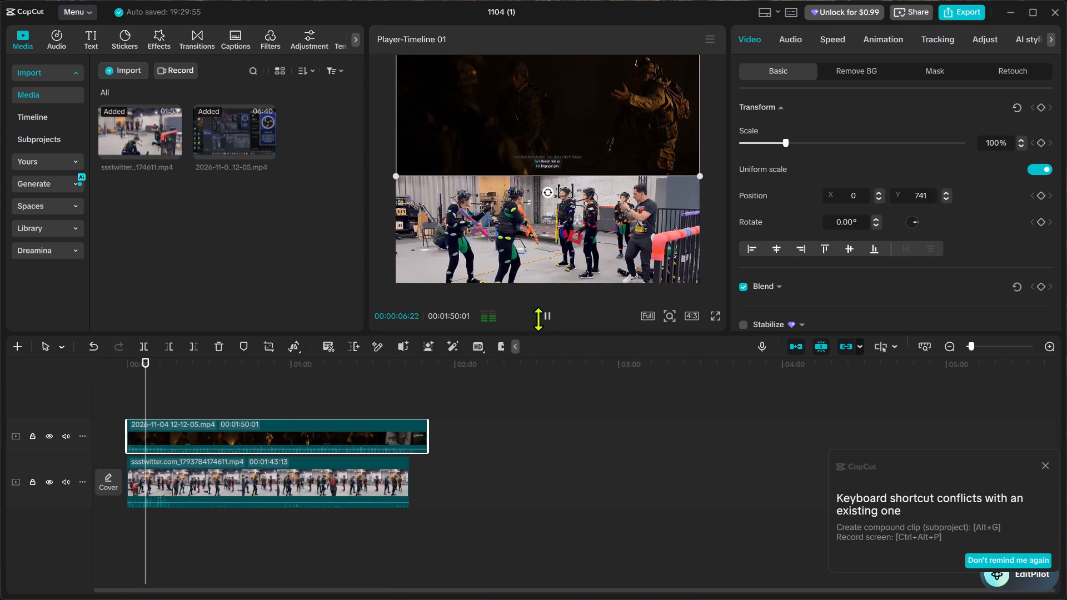
{"action": "left_click_drag", "start_coordinate": [153, 396], "coordinate": [34, 387]}
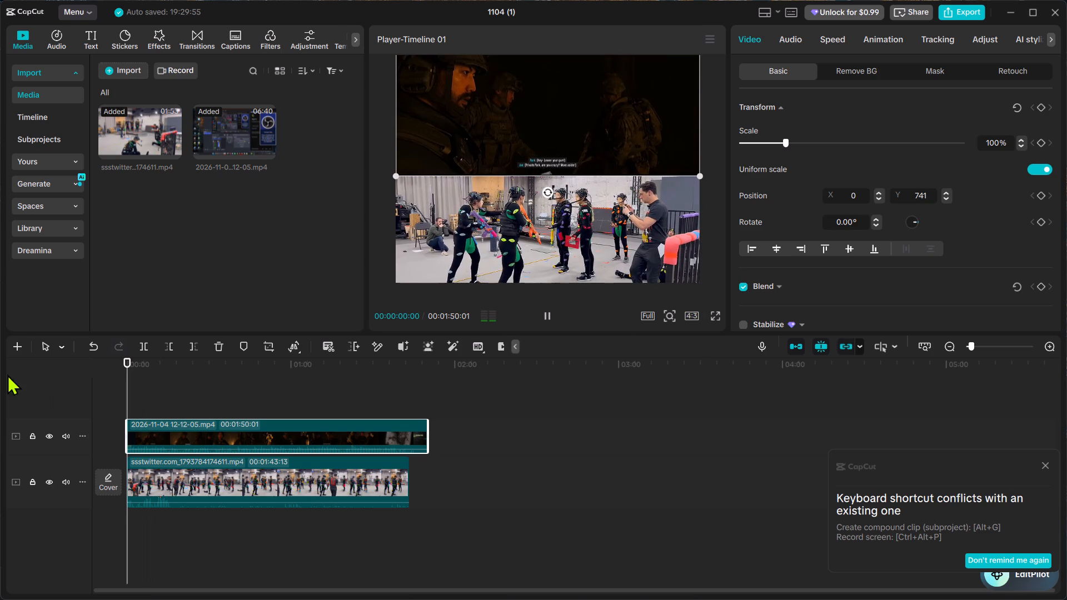
{"action": "left_click", "coordinate": [547, 313]}
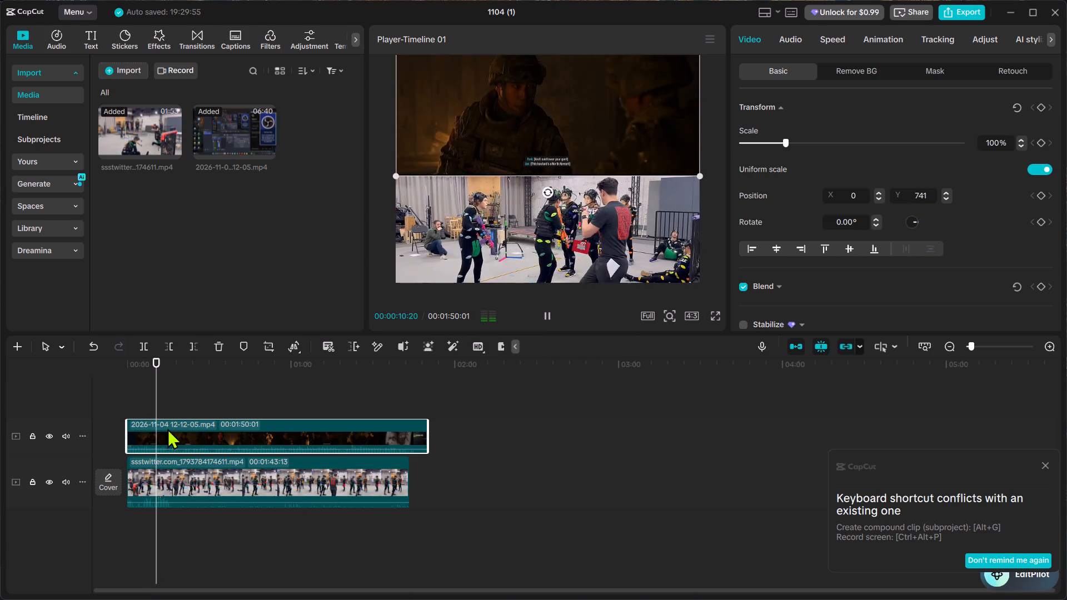
{"action": "left_click_drag", "start_coordinate": [159, 386], "coordinate": [91, 397]}
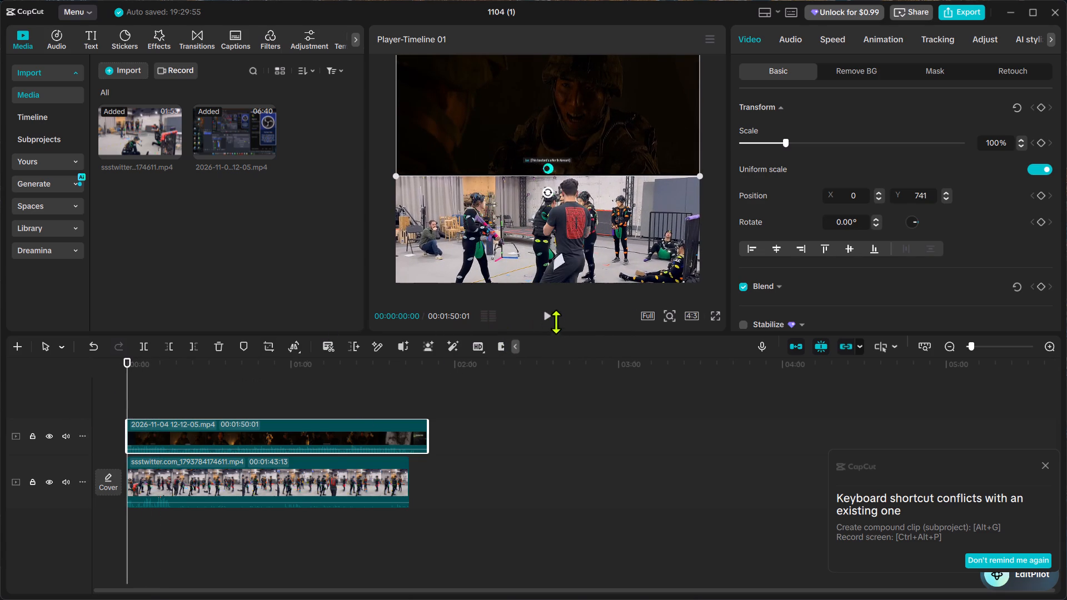
{"action": "left_click", "coordinate": [549, 323]}
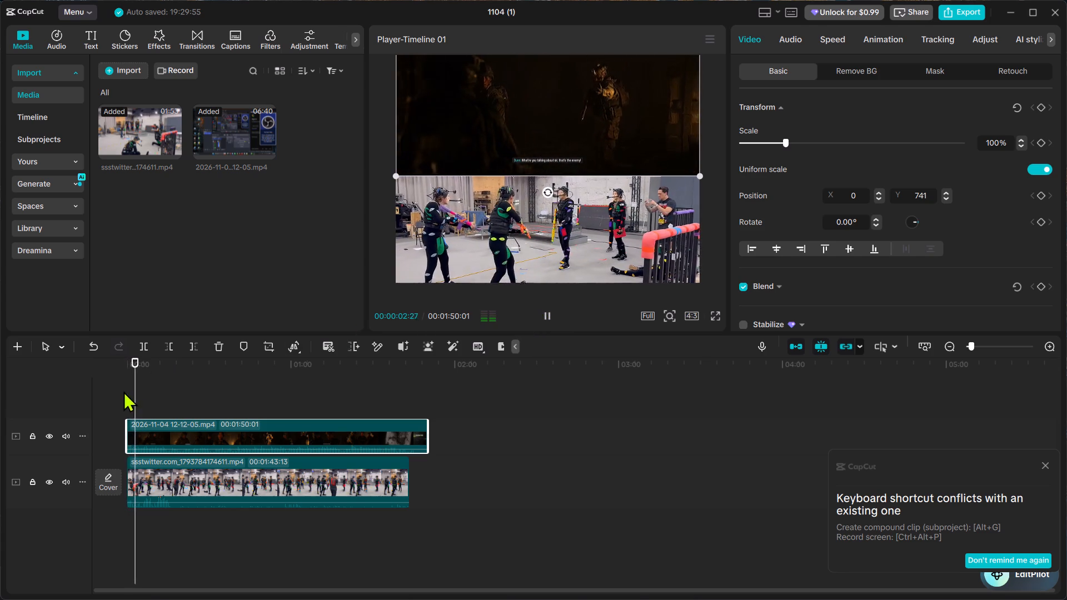
{"action": "left_click_drag", "start_coordinate": [139, 382], "coordinate": [117, 388]}
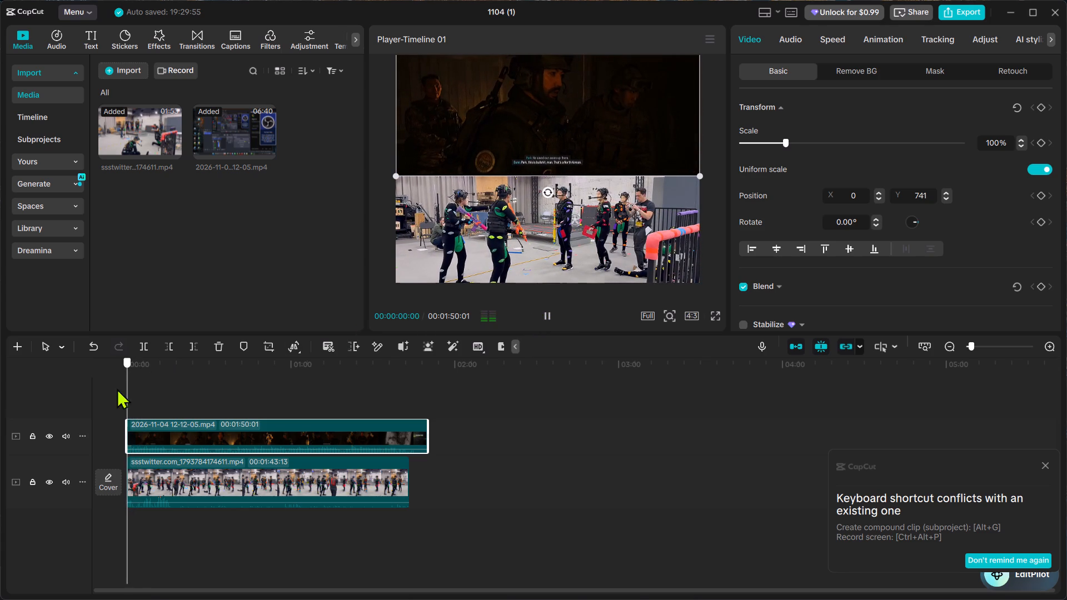
{"action": "left_click_drag", "start_coordinate": [117, 388], "coordinate": [57, 380]}
{"action": "left_click", "coordinate": [547, 317]}
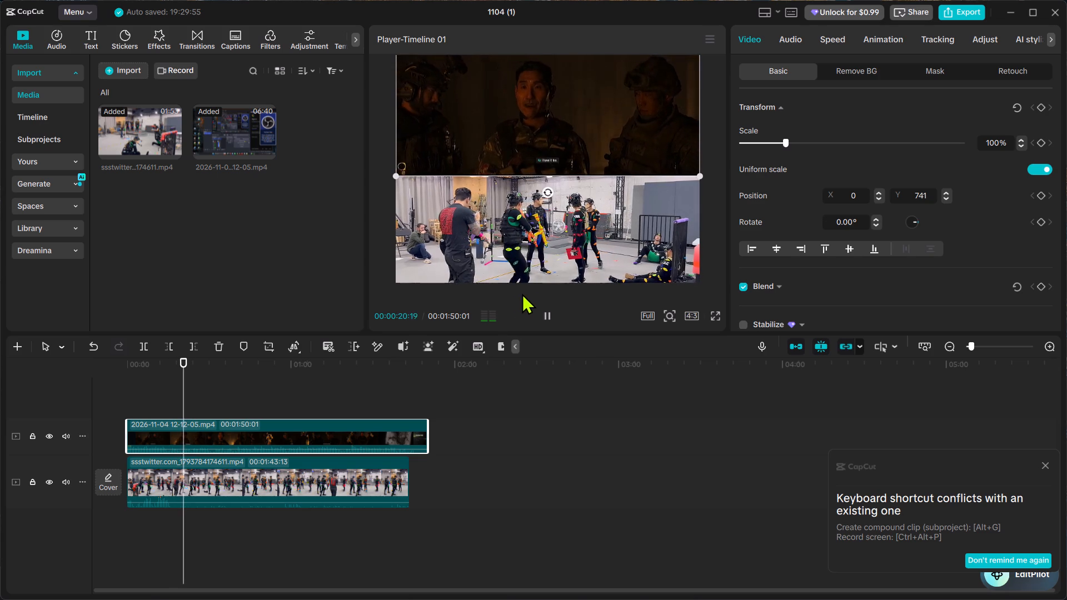
{"action": "left_click_drag", "start_coordinate": [622, 139], "coordinate": [622, 136]}
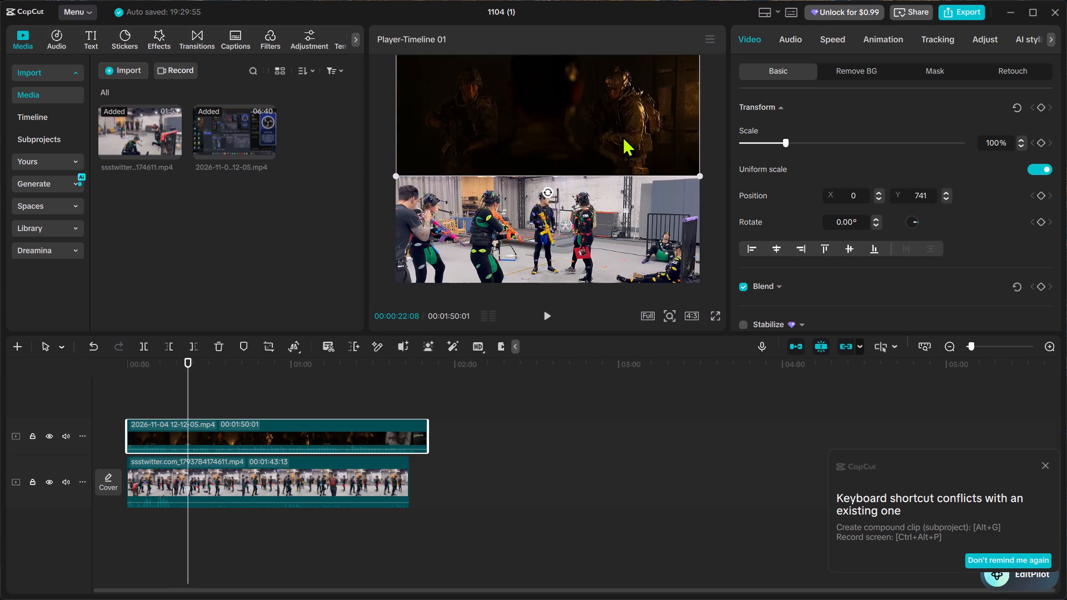
{"action": "left_click_drag", "start_coordinate": [622, 136], "coordinate": [621, 126]}
{"action": "left_click_drag", "start_coordinate": [614, 110], "coordinate": [612, 124]}
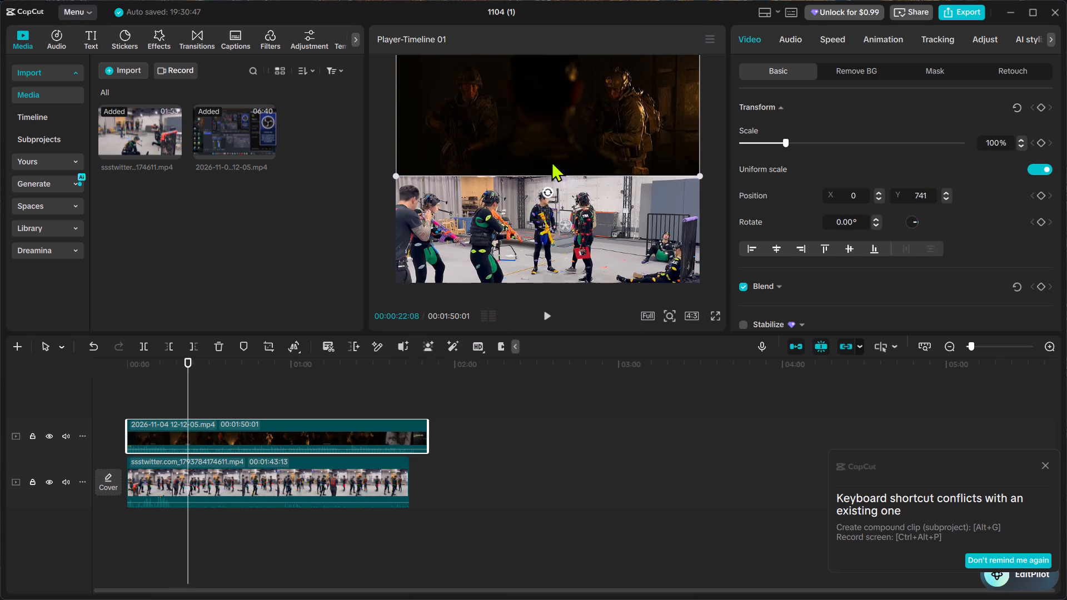
{"action": "left_click", "coordinate": [551, 319]}
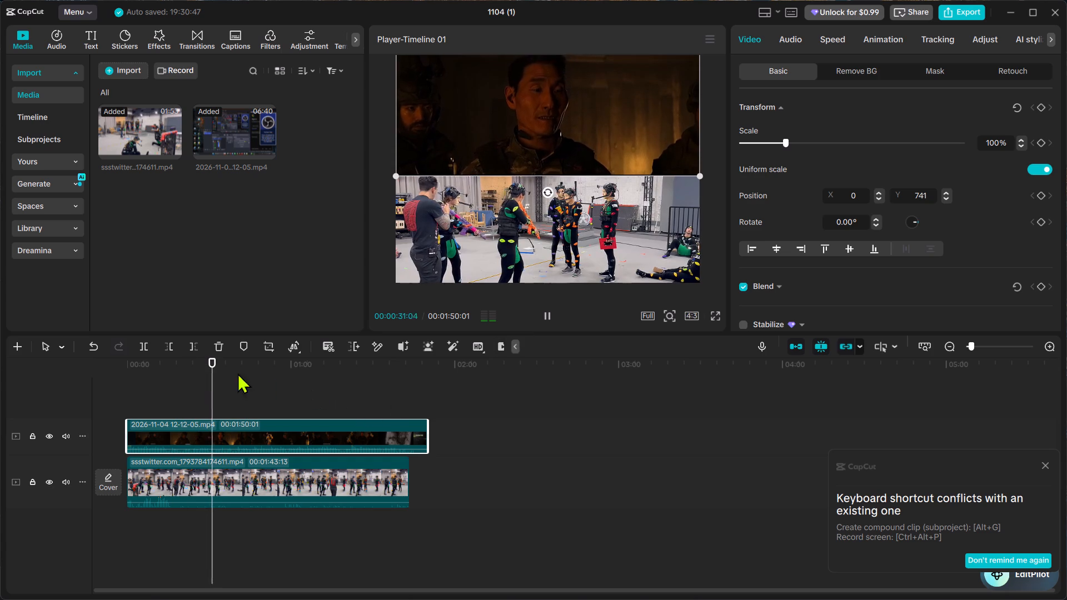
{"action": "left_click", "coordinate": [308, 388]}
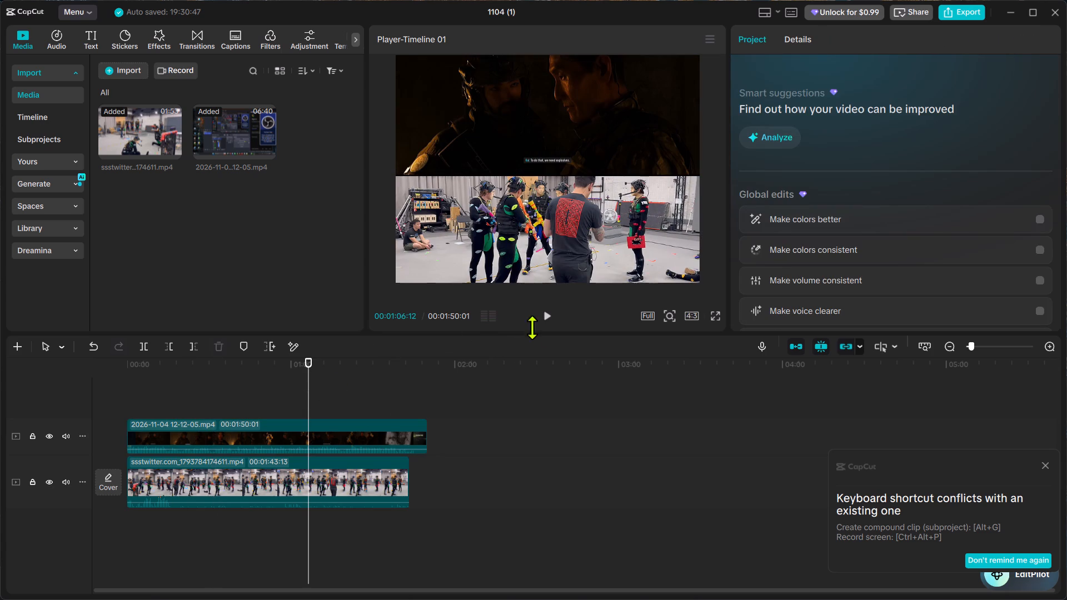
{"action": "left_click", "coordinate": [551, 316]}
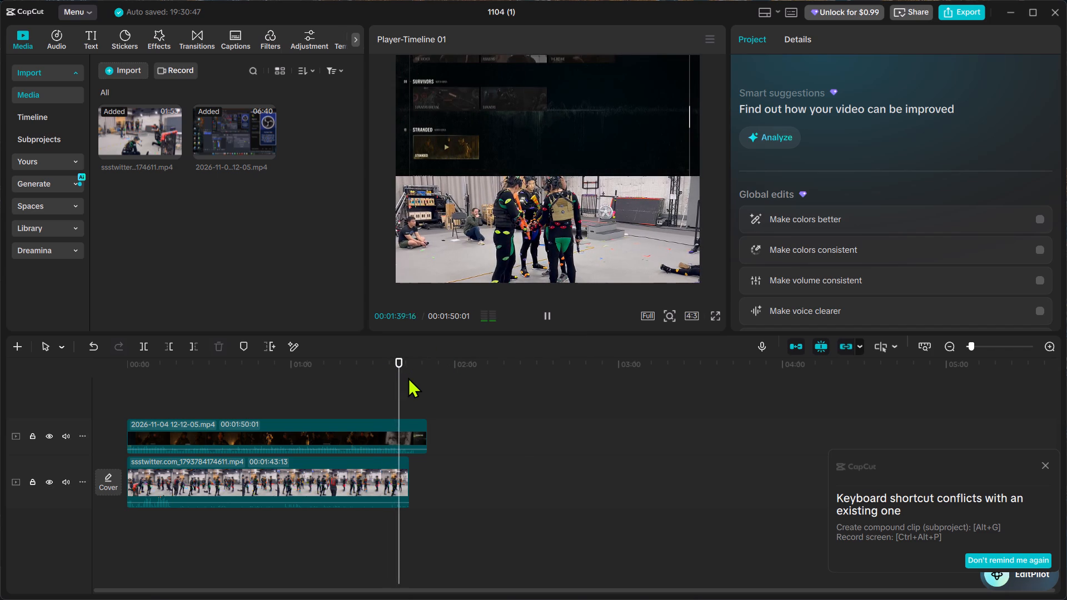
Split the upper game footage clip at 00:01:27:15 and move the segment after the cut further along its track.
{"action": "left_click_drag", "start_coordinate": [400, 387], "coordinate": [371, 397]}
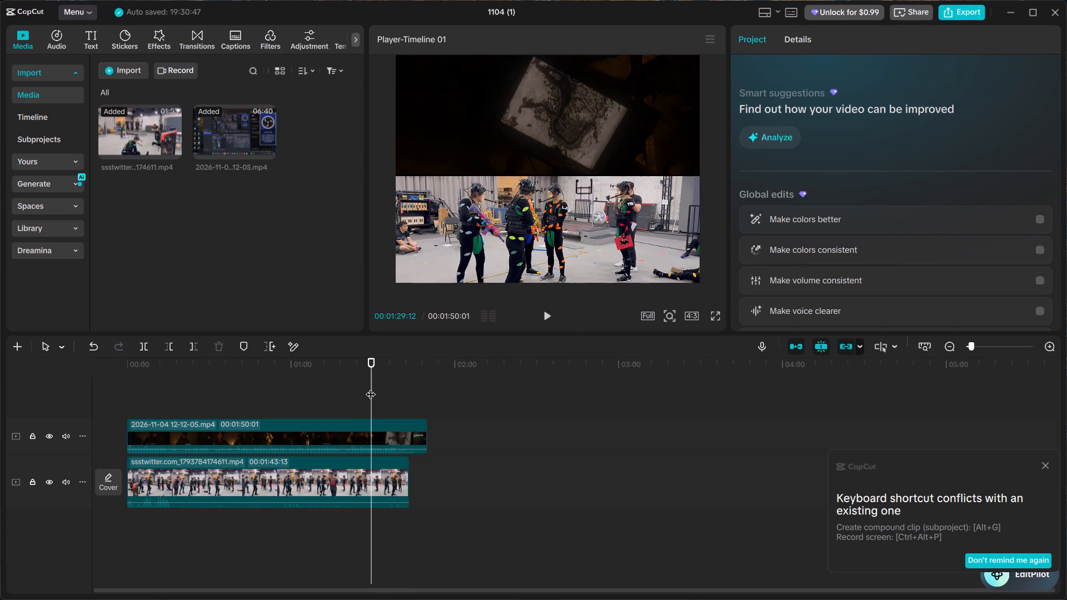
{"action": "left_click_drag", "start_coordinate": [371, 387], "coordinate": [331, 390]}
{"action": "left_click", "coordinate": [551, 312]}
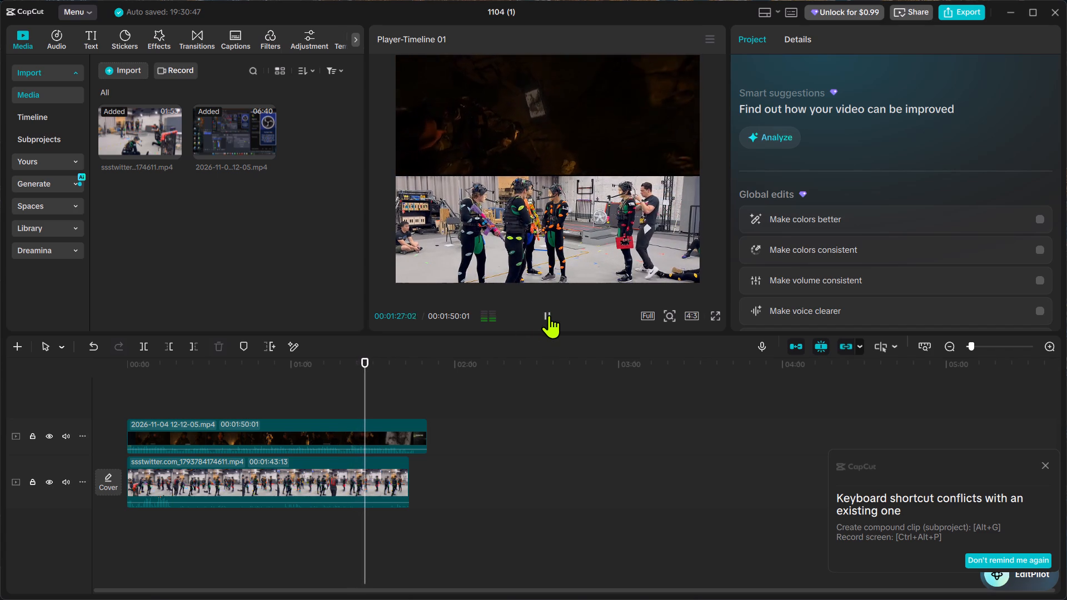
{"action": "left_click", "coordinate": [549, 315]}
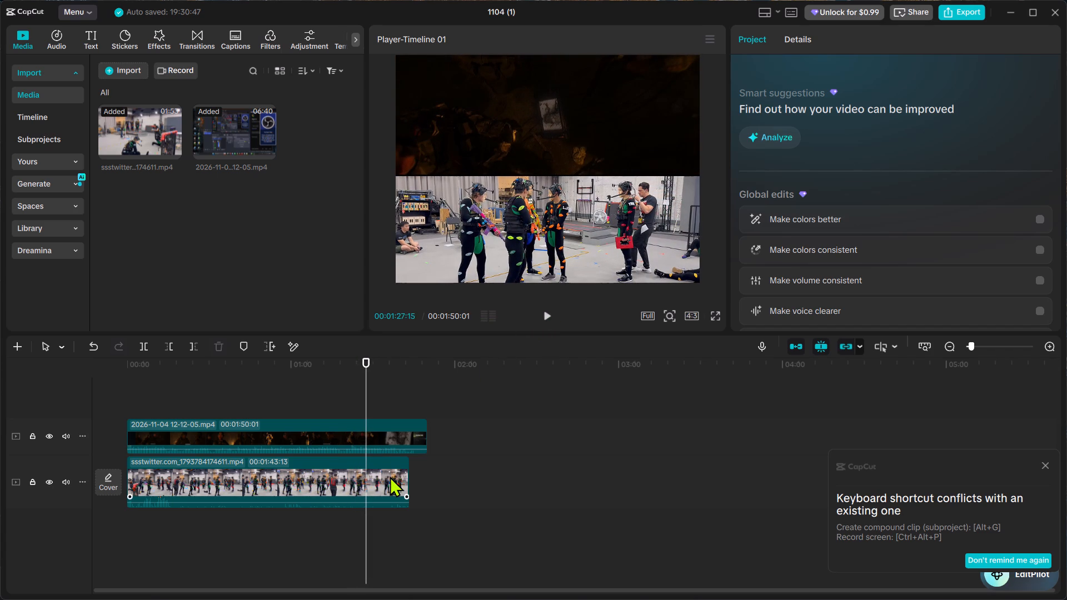
{"action": "left_click", "coordinate": [386, 436]}
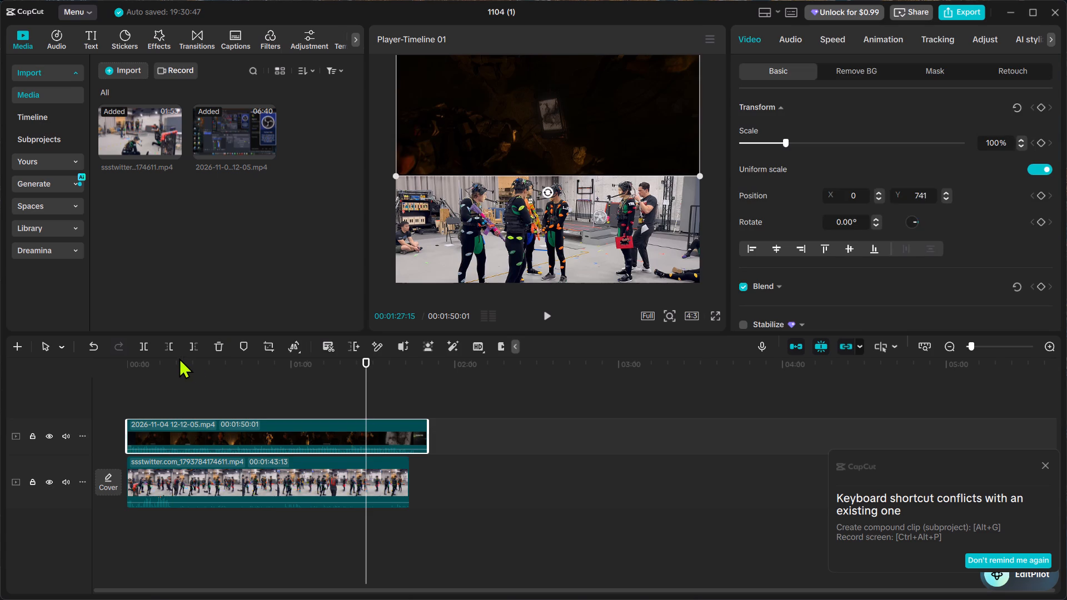
{"action": "left_click", "coordinate": [140, 346]}
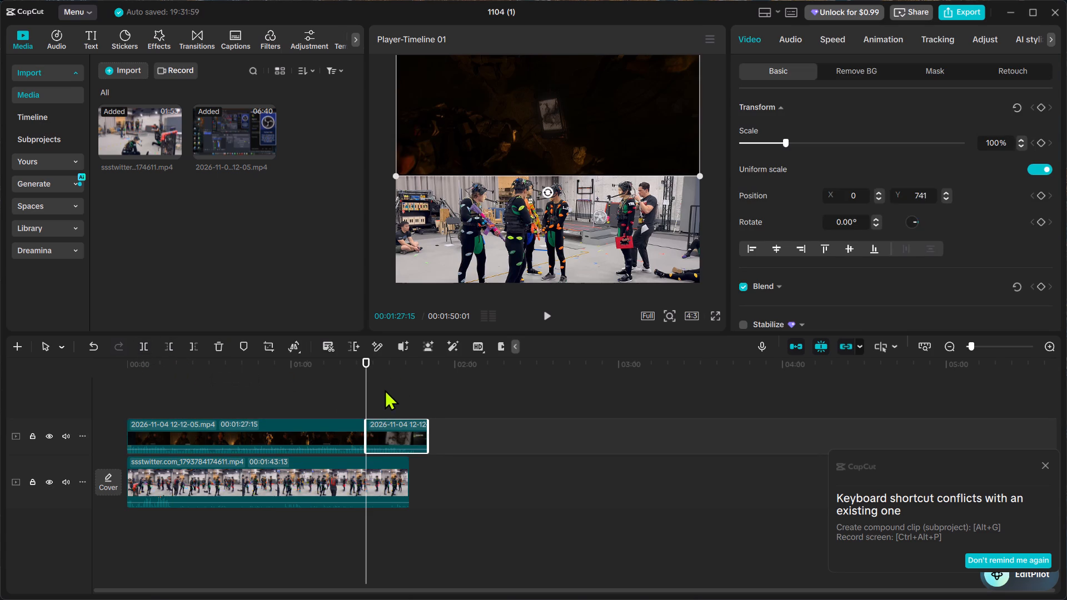
{"action": "left_click_drag", "start_coordinate": [399, 424], "coordinate": [619, 441]}
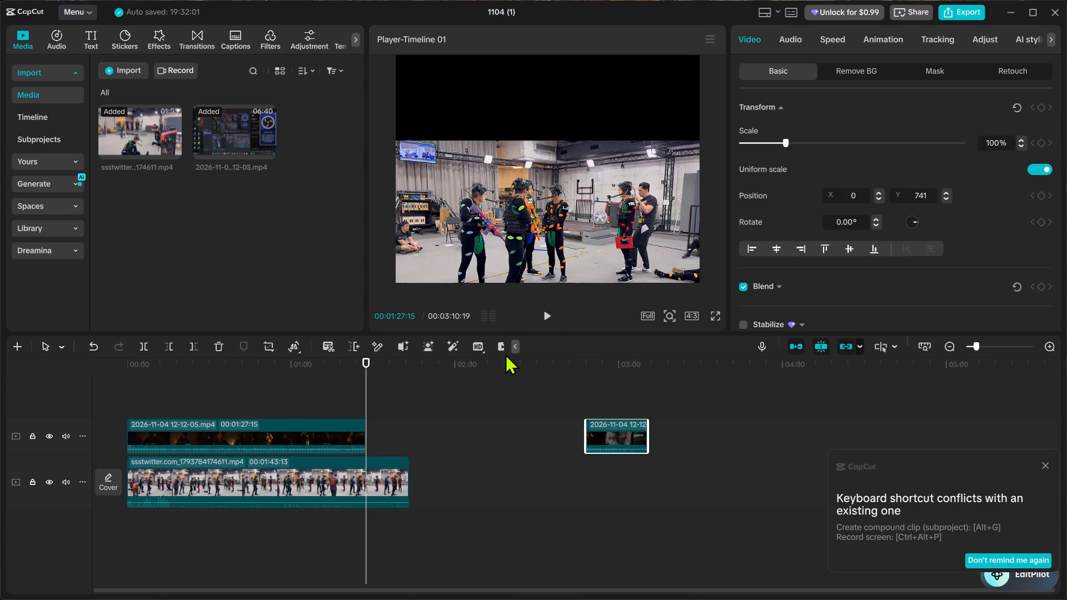
Split the lower motion-capture clip at 00:01:27:15 and delete the segment after the cut.
{"action": "left_click", "coordinate": [381, 477]}
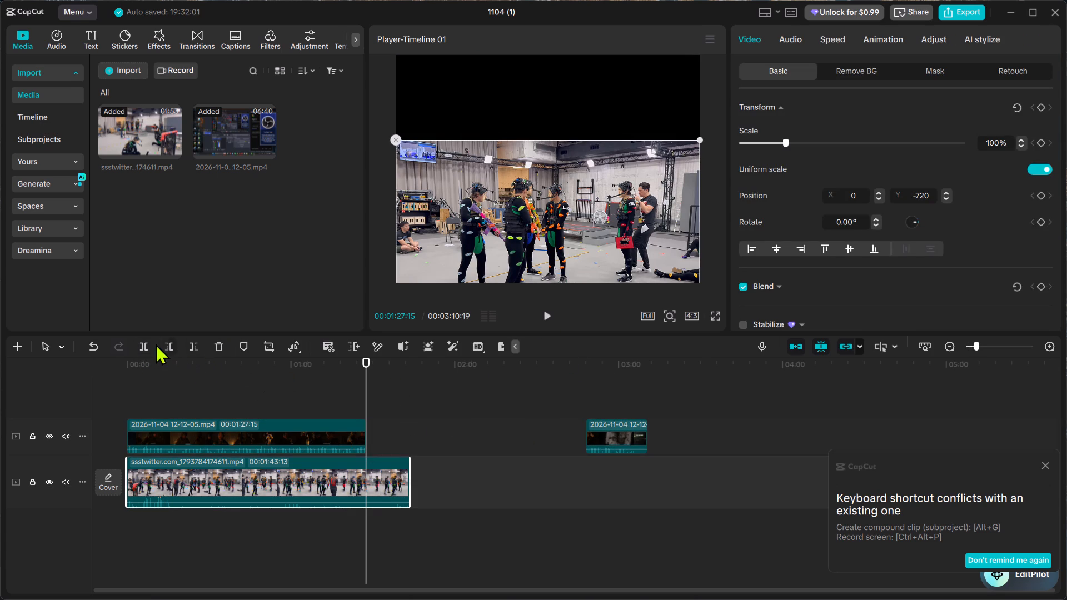
{"action": "left_click", "coordinate": [141, 342]}
{"action": "left_click_drag", "start_coordinate": [397, 471], "coordinate": [469, 484]}
{"action": "right_click", "coordinate": [393, 470]}
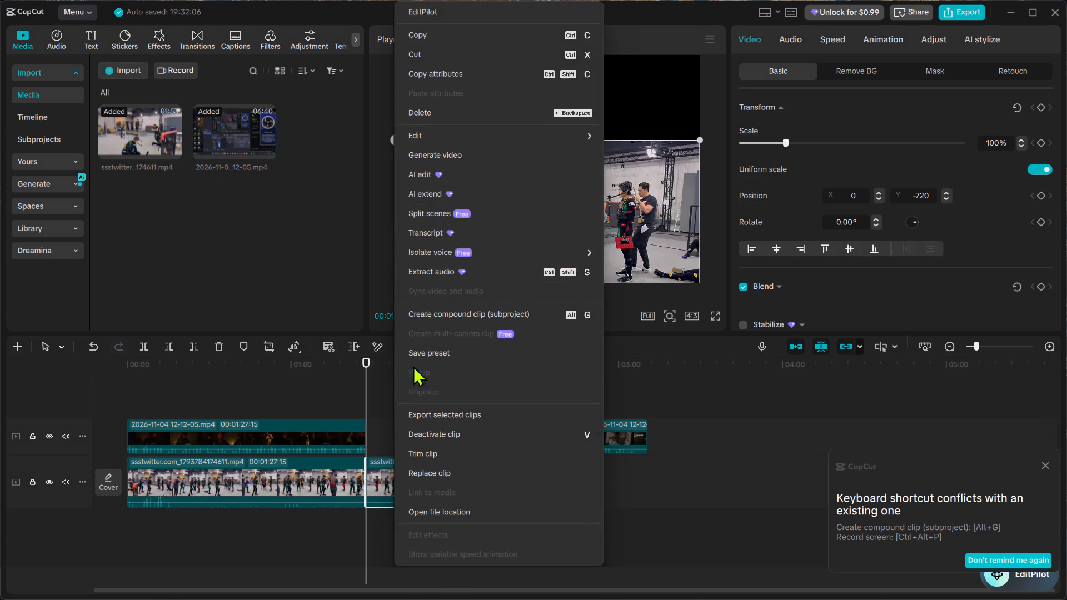
{"action": "left_click", "coordinate": [460, 117]}
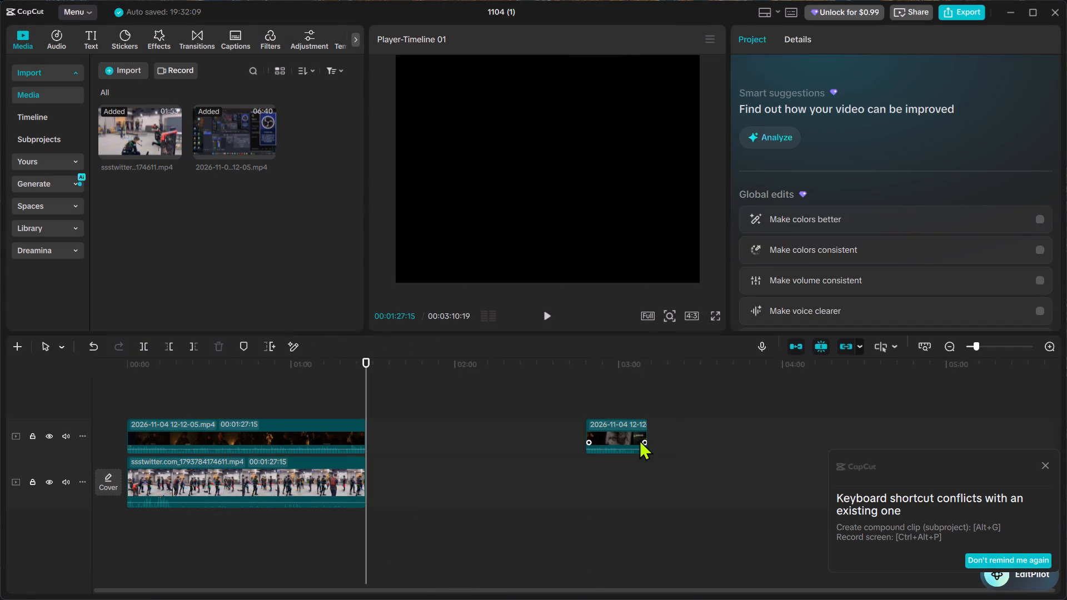
Delete the detached end segment of the game footage.
{"action": "right_click", "coordinate": [623, 433]}
{"action": "left_click", "coordinate": [675, 114]}
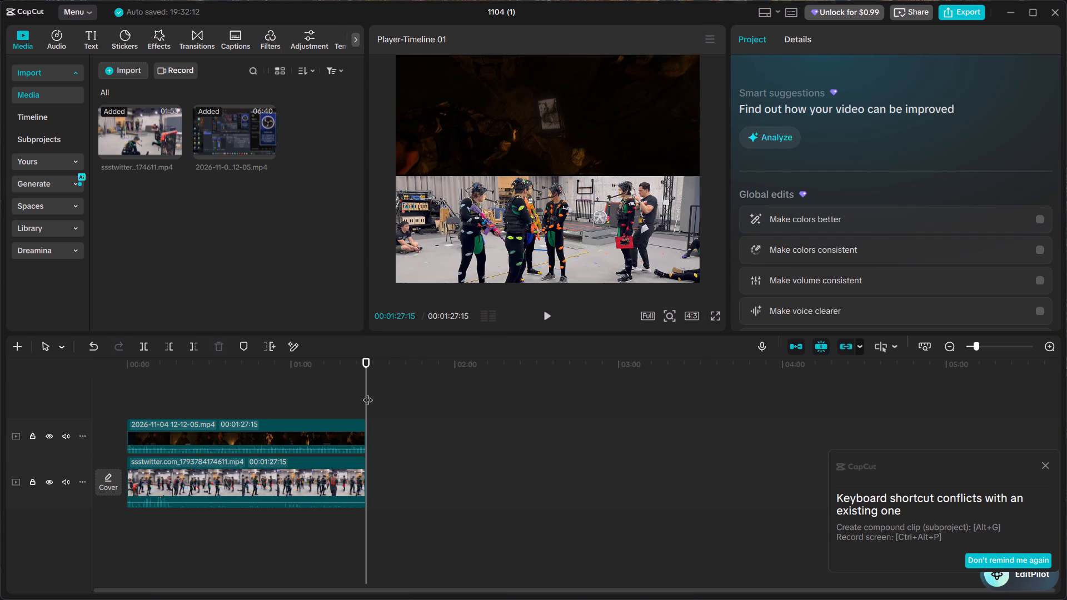
Play the trimmed timeline from the start to review both clips together.
{"action": "left_click_drag", "start_coordinate": [368, 393], "coordinate": [41, 404]}
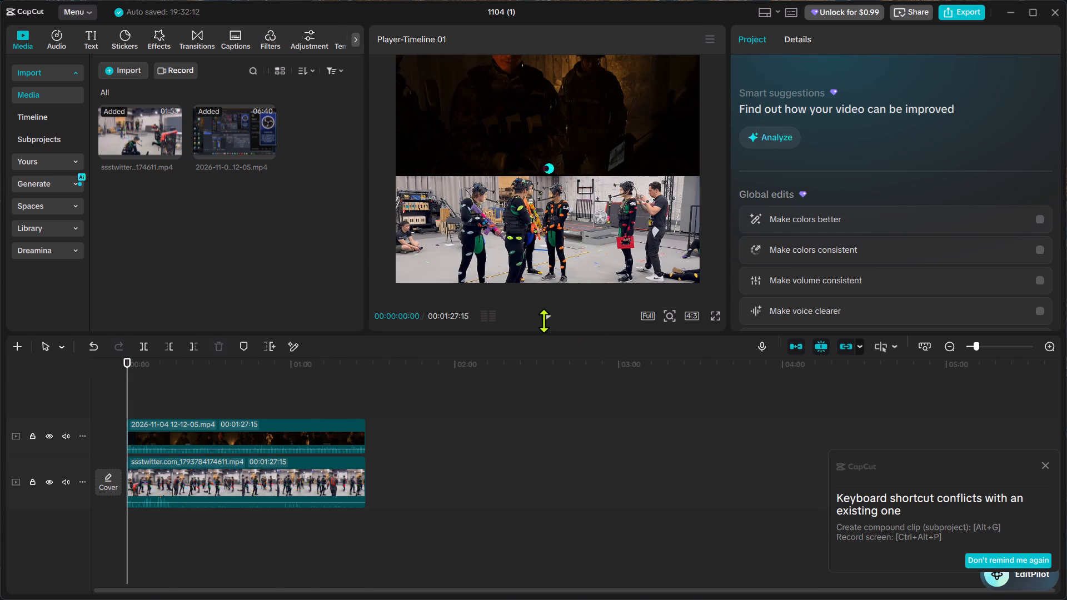
{"action": "left_click", "coordinate": [543, 321]}
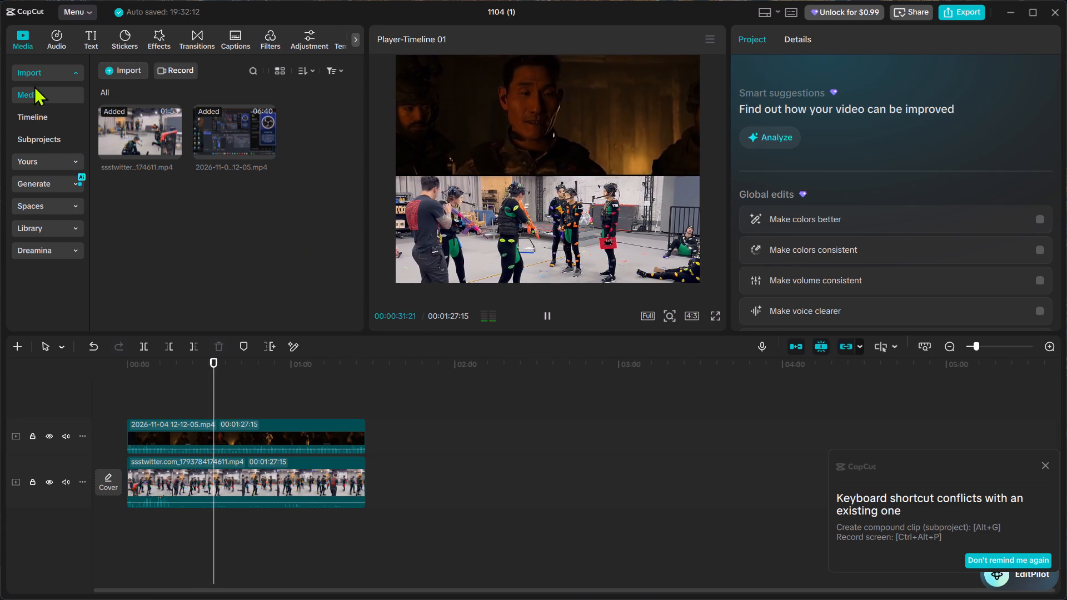
Add a default text clip and extend both its ends to span the full length of the two video clips.
{"action": "left_click", "coordinate": [84, 32]}
{"action": "left_click", "coordinate": [91, 42]}
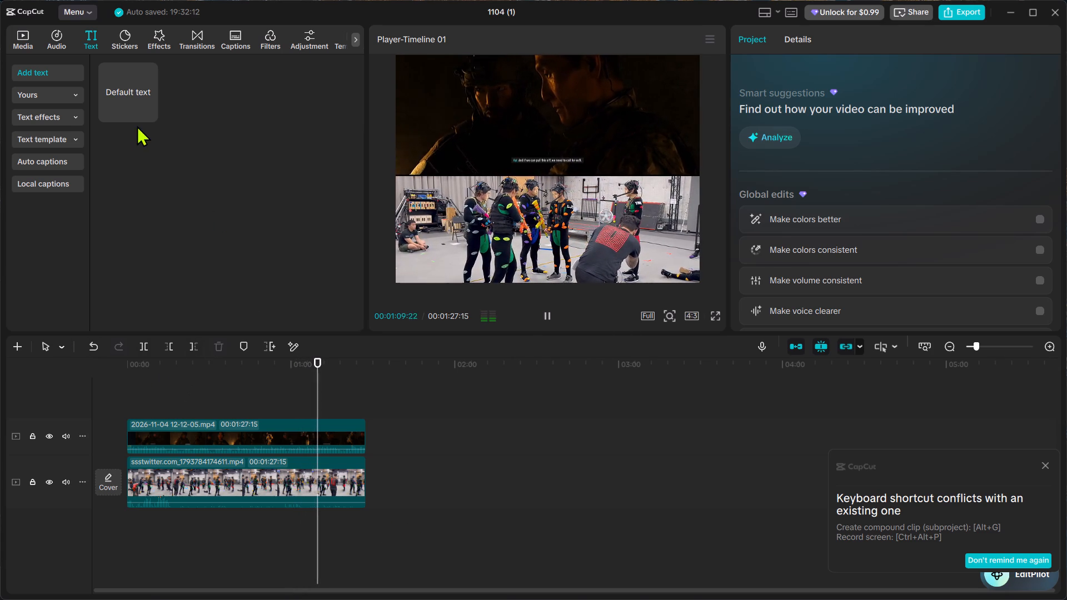
{"action": "left_click", "coordinate": [147, 108]}
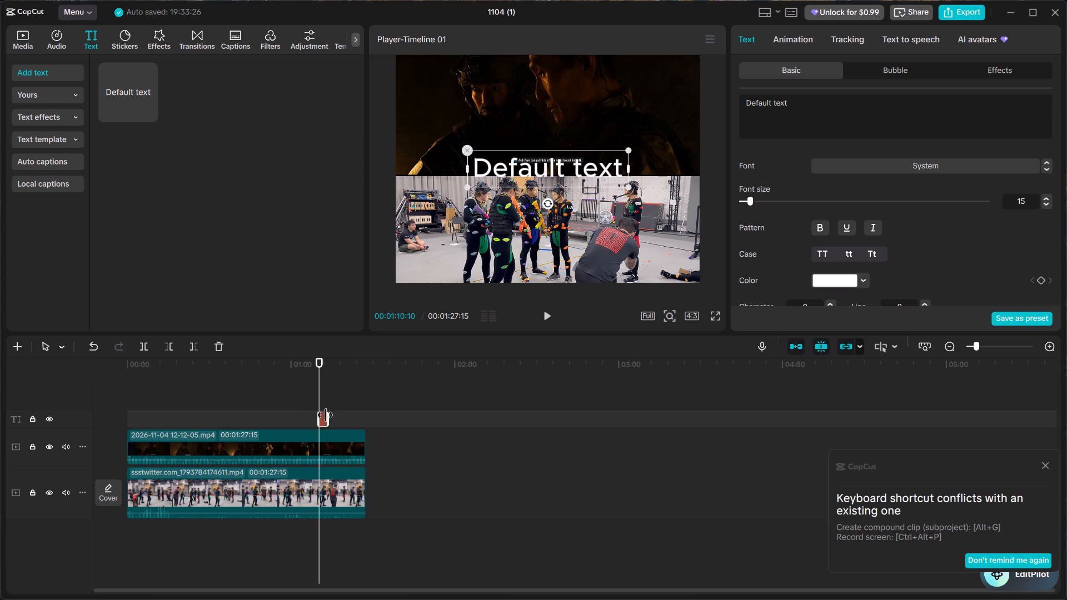
{"action": "left_click_drag", "start_coordinate": [316, 419], "coordinate": [140, 418]}
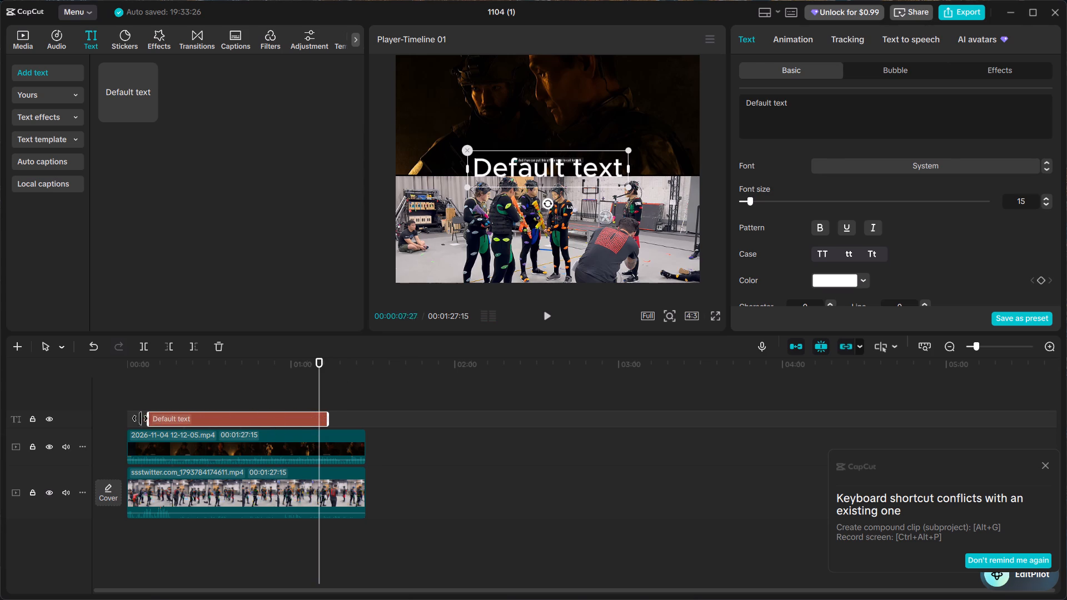
{"action": "left_click_drag", "start_coordinate": [140, 418], "coordinate": [113, 418]}
{"action": "left_click", "coordinate": [326, 411]}
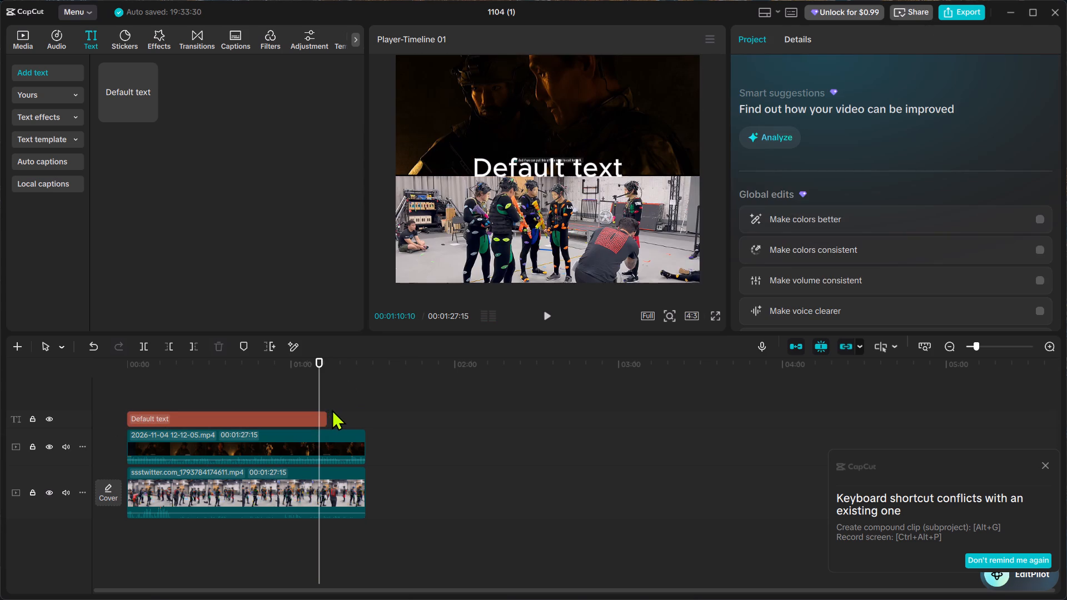
{"action": "left_click", "coordinate": [311, 411]}
{"action": "left_click_drag", "start_coordinate": [325, 414], "coordinate": [348, 419]}
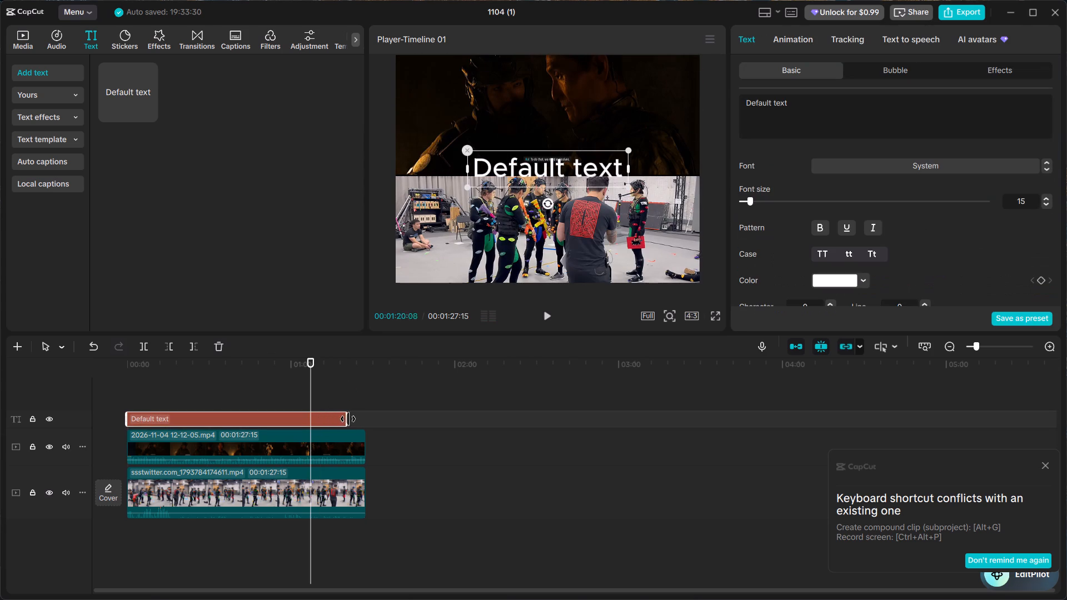
{"action": "left_click_drag", "start_coordinate": [348, 419], "coordinate": [362, 416]}
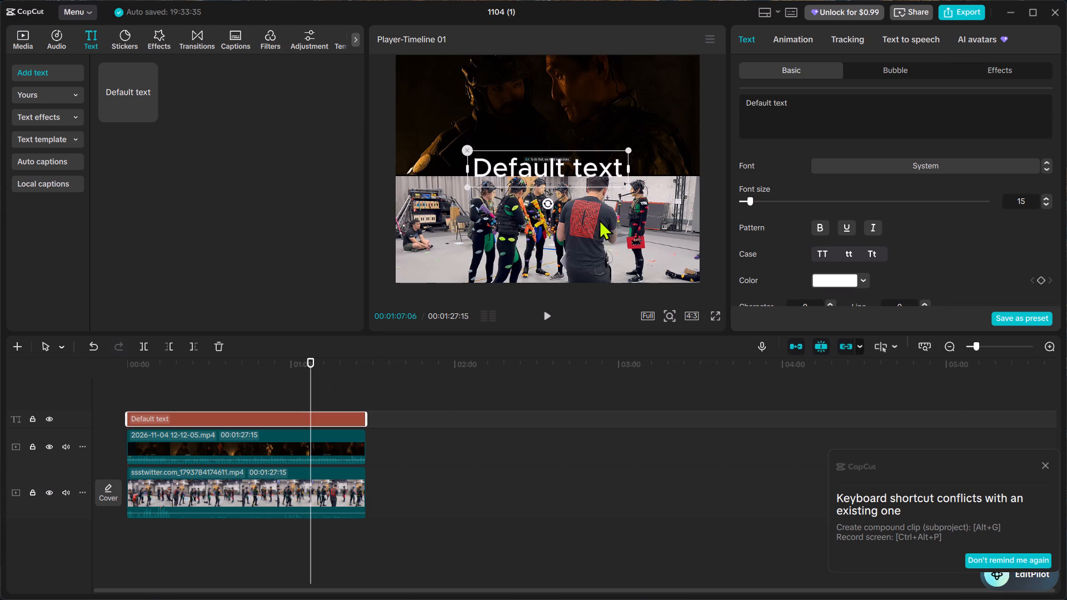
Scale the default text down and place it in the upper-left corner of the game footage.
{"action": "left_click_drag", "start_coordinate": [551, 172], "coordinate": [499, 112]}
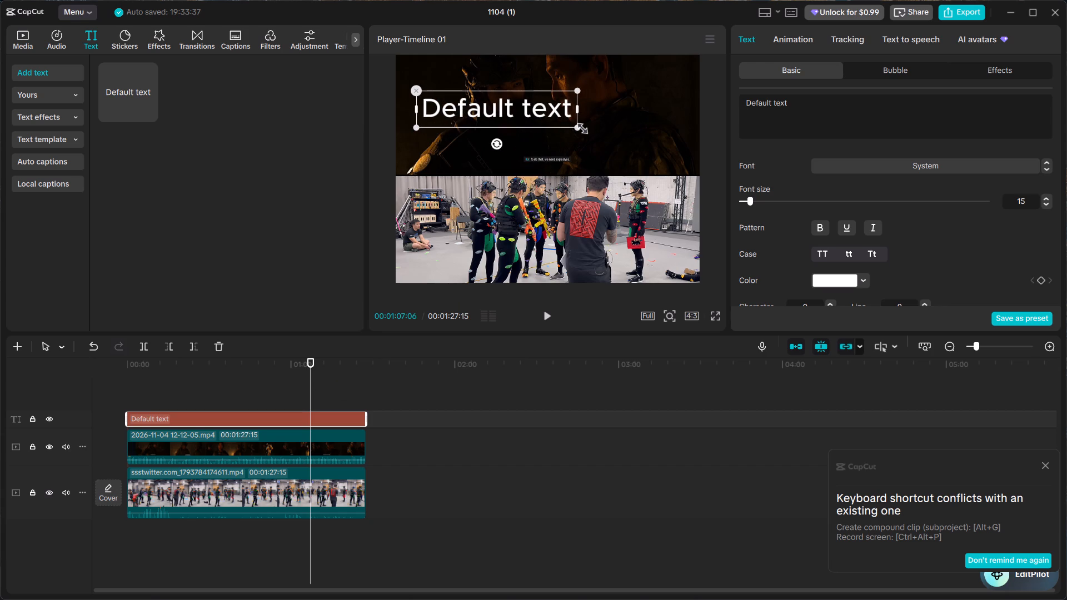
{"action": "left_click_drag", "start_coordinate": [575, 128], "coordinate": [532, 105]}
{"action": "left_click_drag", "start_coordinate": [482, 103], "coordinate": [443, 72]}
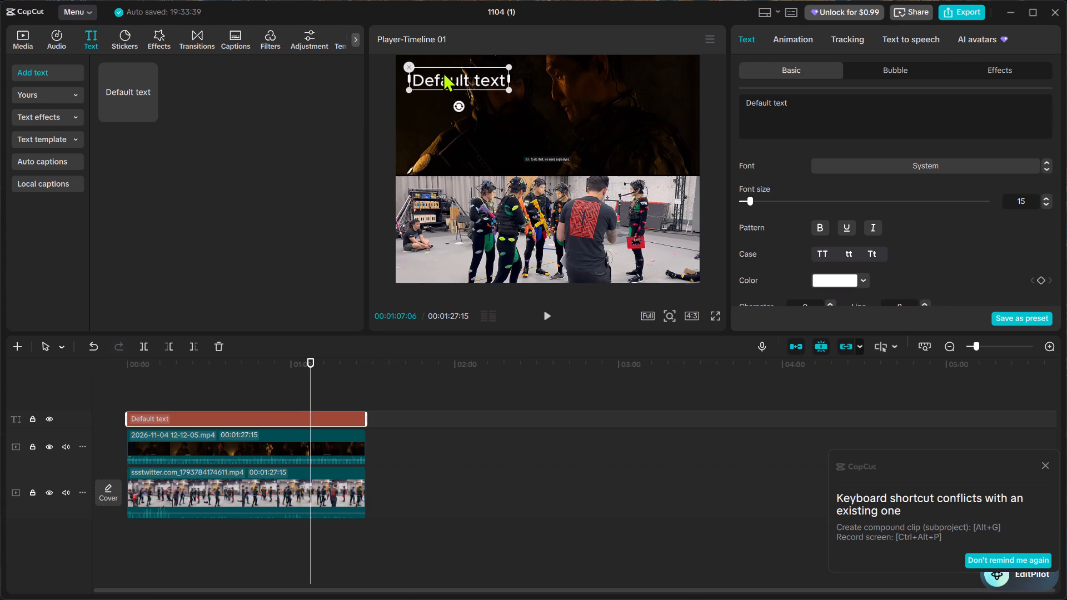
{"action": "left_click_drag", "start_coordinate": [443, 72], "coordinate": [431, 62]}
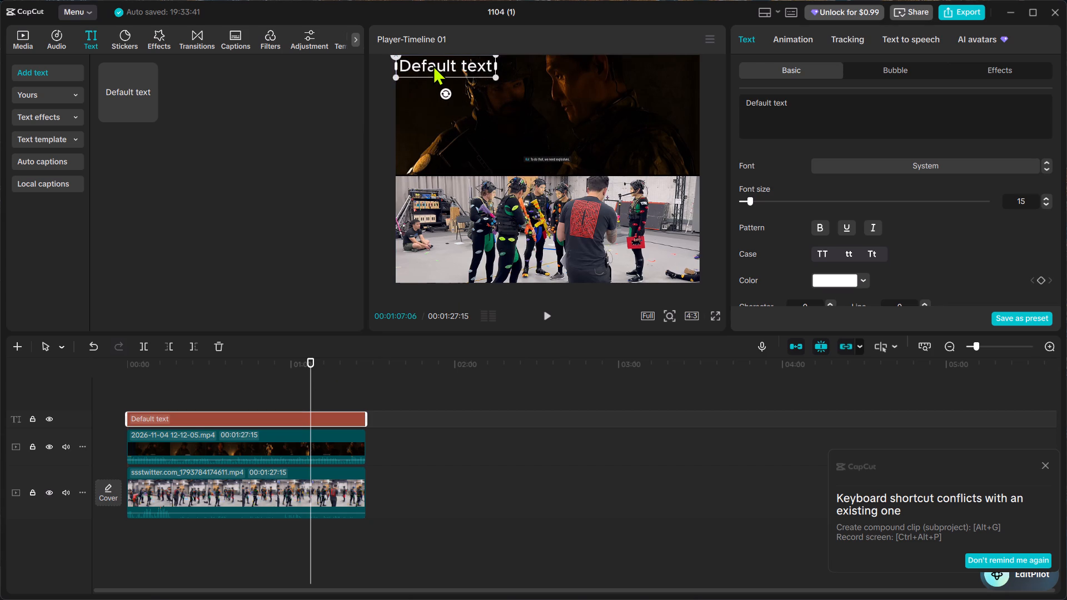
Replace the default text in the overlay on the game footage with "INGAME".
{"action": "left_click", "coordinate": [463, 65]}
{"action": "left_click", "coordinate": [829, 117]}
{"action": "key", "text": "BackSpace"}
{"action": "key", "text": "BackSpace"}
{"action": "key", "text": "BackSpace"}
{"action": "key", "text": "BackSpace"}
{"action": "key", "text": "BackSpace"}
{"action": "key", "text": "BackSpace"}
{"action": "key", "text": "BackSpace"}
{"action": "key", "text": "BackSpace"}
{"action": "key", "text": "BackSpace"}
{"action": "key", "text": "BackSpace"}
{"action": "key", "text": "BackSpace"}
{"action": "key", "text": "BackSpace"}
{"action": "key", "text": "BackSpace"}
{"action": "key", "text": "BackSpace"}
{"action": "key", "text": "BackSpace"}
{"action": "key", "text": "BackSpace"}
{"action": "key", "text": "BackSpace"}
{"action": "key", "text": "BackSpace"}
{"action": "key", "text": "BackSpace"}
{"action": "key", "text": "BackSpace"}
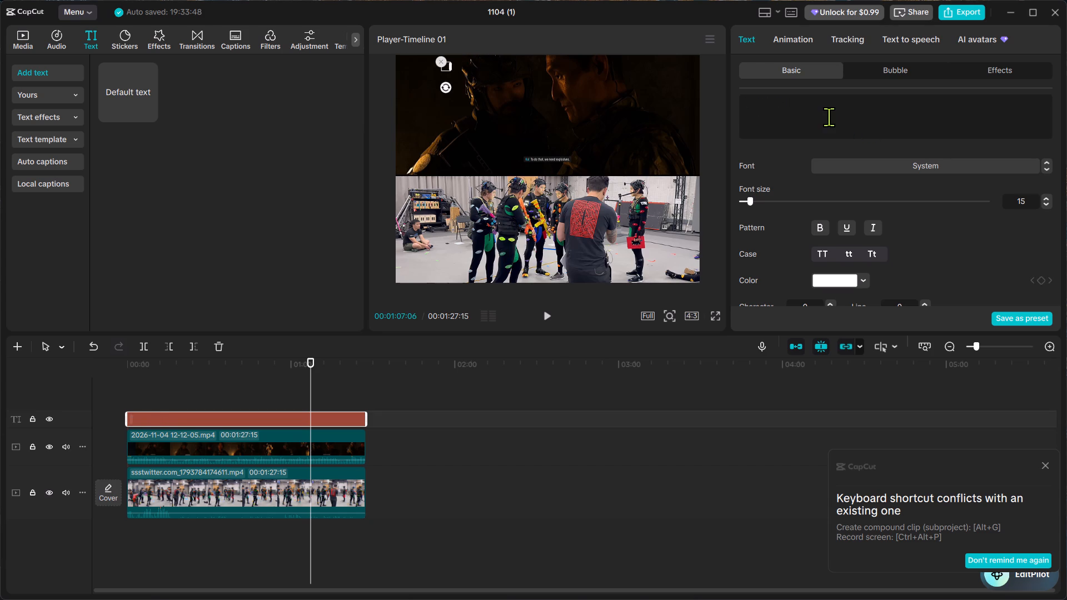
{"action": "key", "text": "i"}
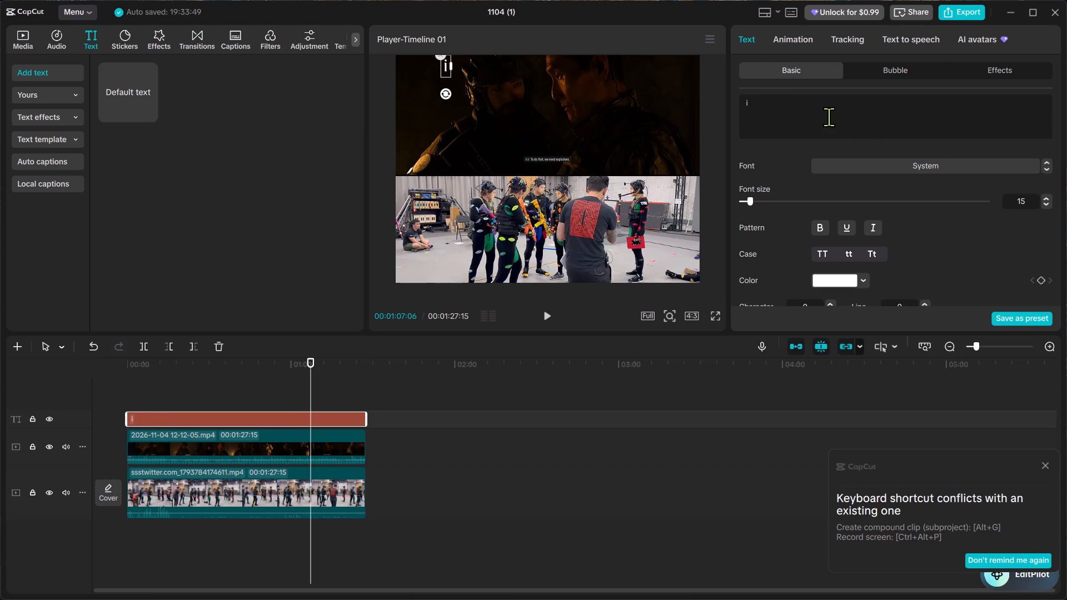
{"action": "key", "text": "BackSpace"}
{"action": "type", "text": "INGAME"}
{"action": "key", "text": "space"}
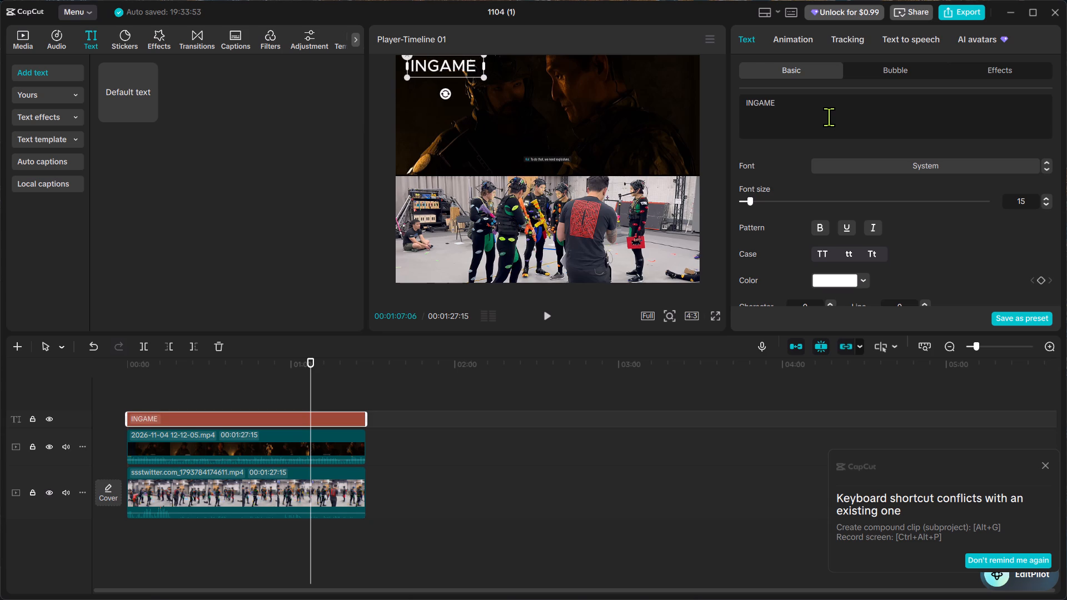
Look through the INGAME text's formatting options, including preset styles, transform, stroke, background, glow, shadow and curve.
{"action": "scroll", "coordinate": [902, 216], "scroll_direction": "down", "scroll_amount": 5}
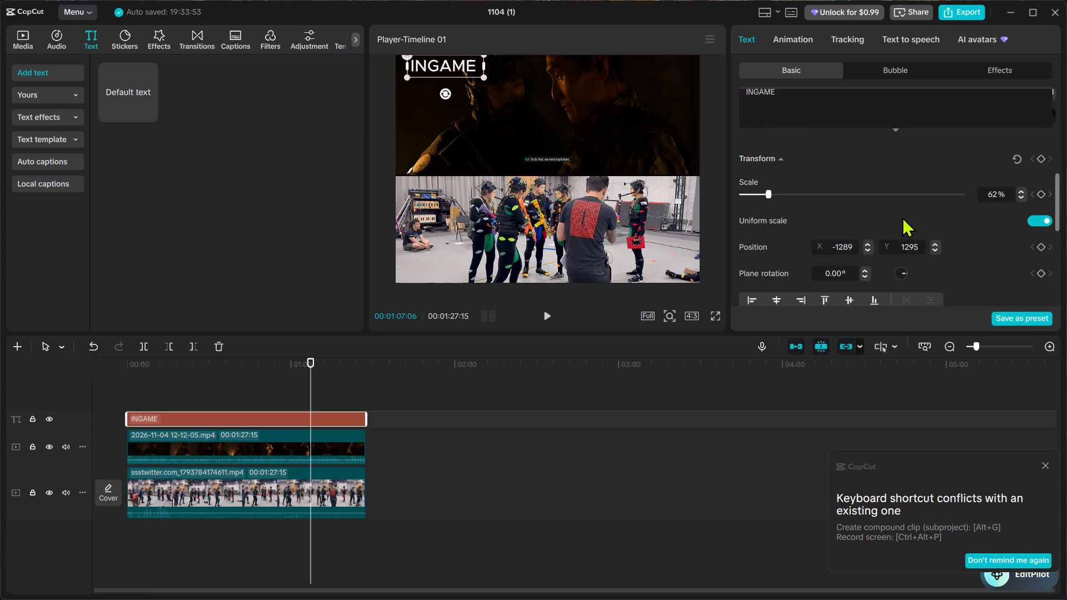
{"action": "scroll", "coordinate": [899, 218], "scroll_direction": "up", "scroll_amount": 1}
{"action": "scroll", "coordinate": [898, 221], "scroll_direction": "down", "scroll_amount": 4}
{"action": "scroll", "coordinate": [896, 224], "scroll_direction": "up", "scroll_amount": 1}
{"action": "scroll", "coordinate": [896, 225], "scroll_direction": "down", "scroll_amount": 3}
{"action": "scroll", "coordinate": [895, 226], "scroll_direction": "up", "scroll_amount": 1}
{"action": "scroll", "coordinate": [895, 226], "scroll_direction": "down", "scroll_amount": 2}
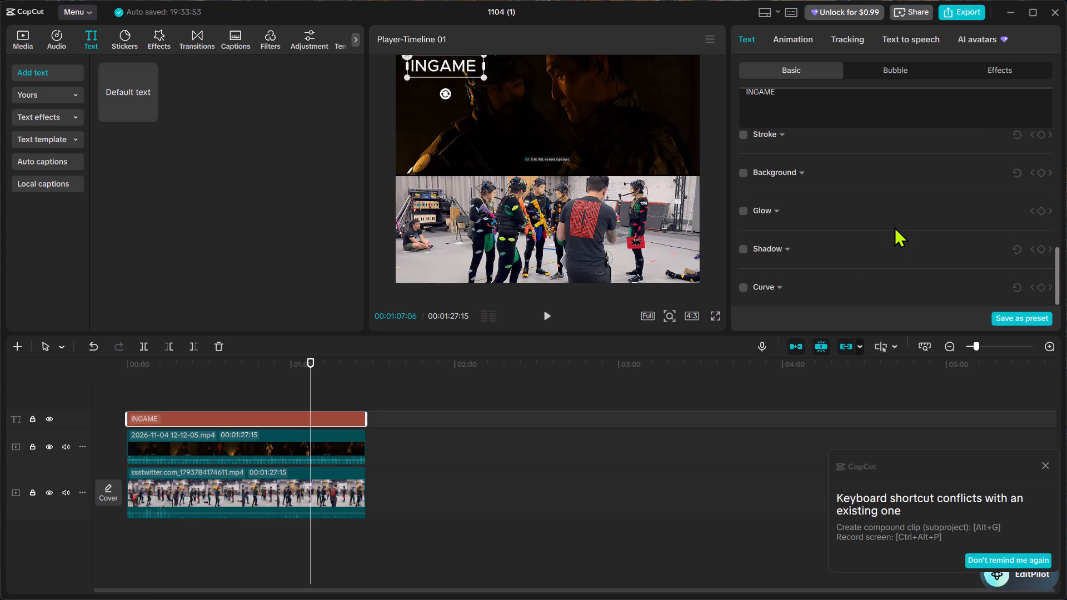
{"action": "scroll", "coordinate": [893, 227], "scroll_direction": "down", "scroll_amount": 1}
{"action": "scroll", "coordinate": [893, 227], "scroll_direction": "up", "scroll_amount": 7}
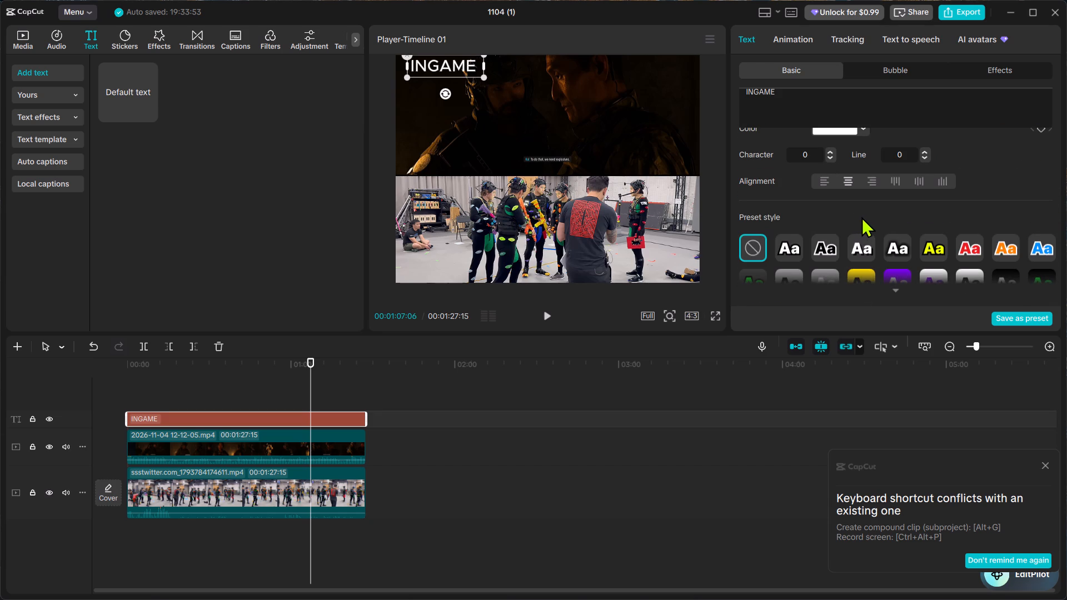
{"action": "scroll", "coordinate": [875, 198], "scroll_direction": "up", "scroll_amount": 6}
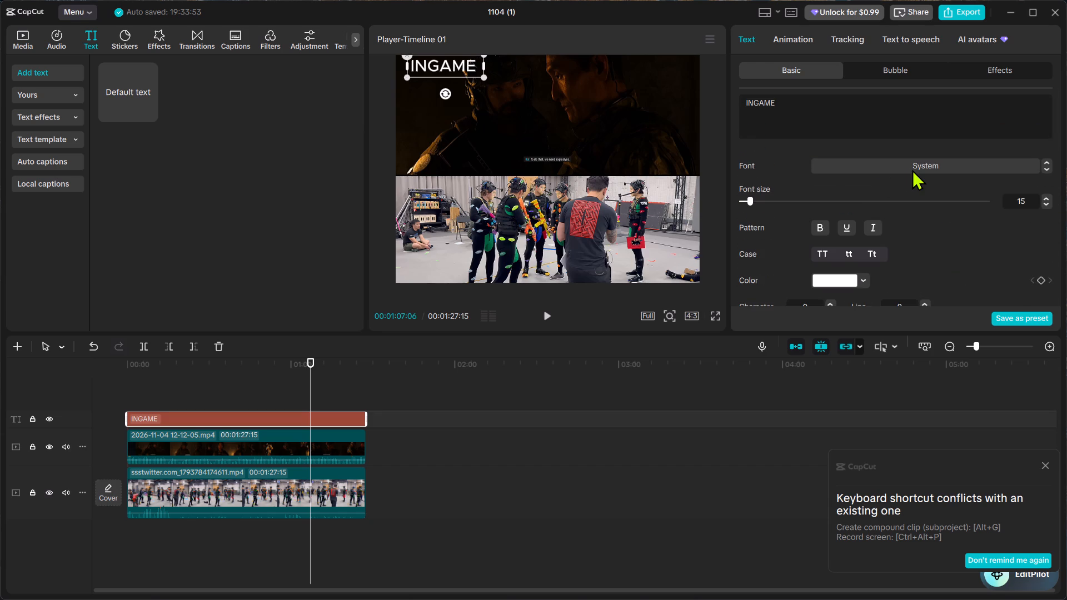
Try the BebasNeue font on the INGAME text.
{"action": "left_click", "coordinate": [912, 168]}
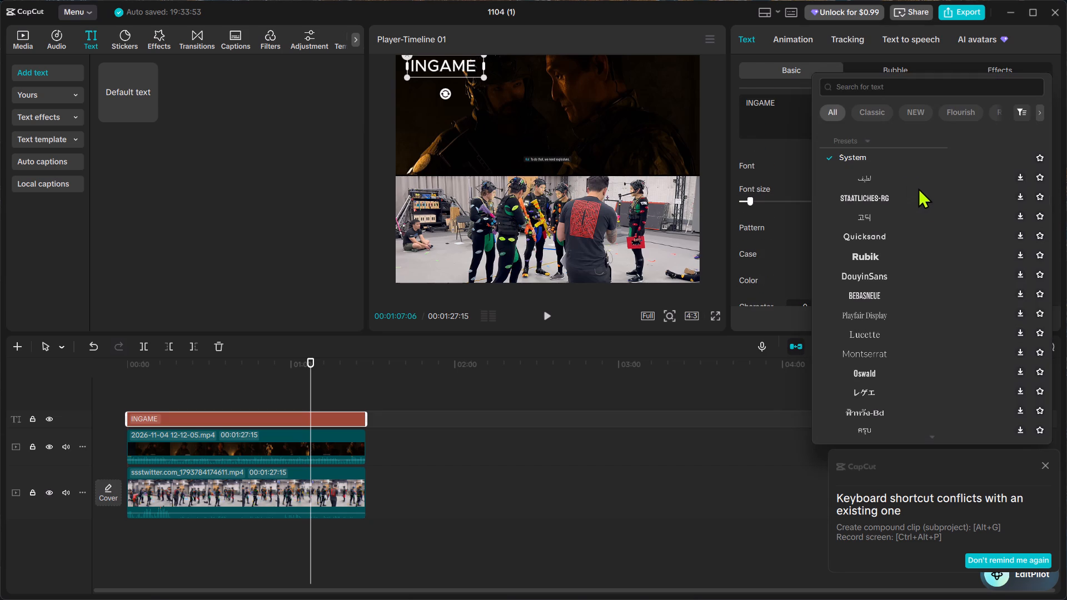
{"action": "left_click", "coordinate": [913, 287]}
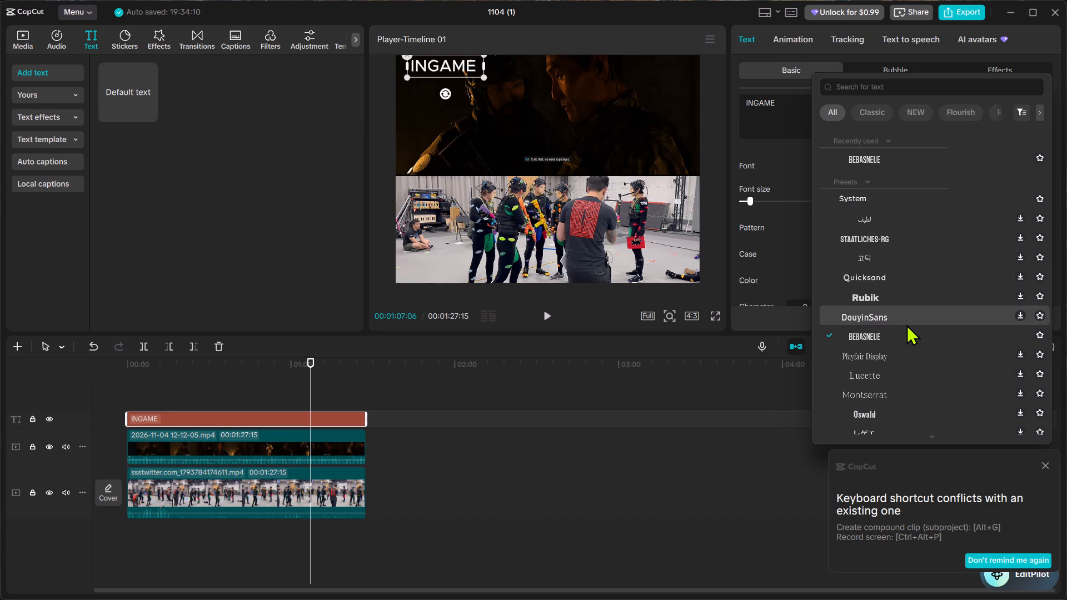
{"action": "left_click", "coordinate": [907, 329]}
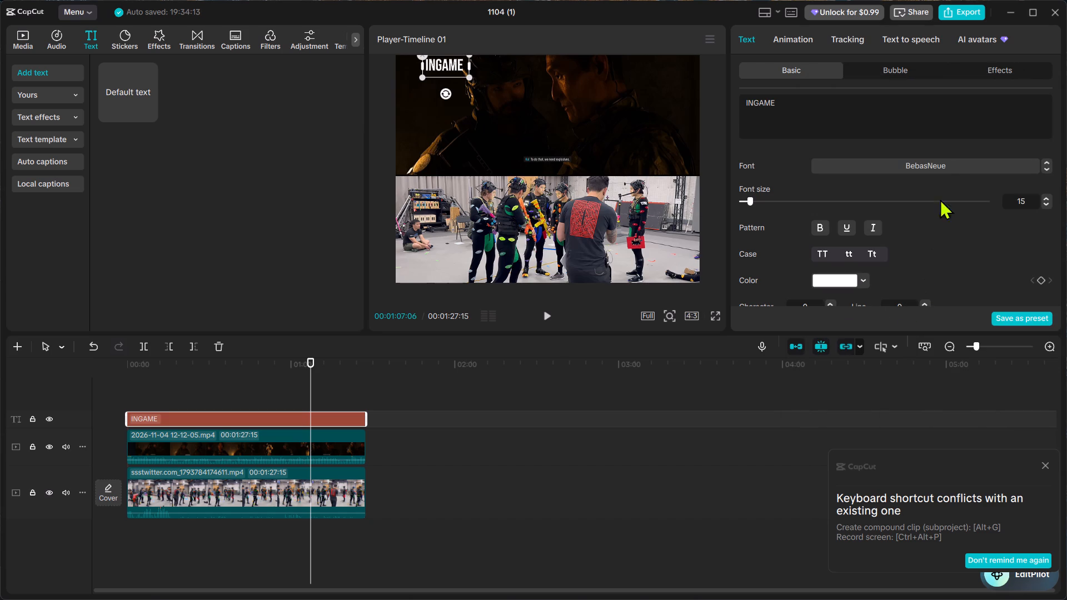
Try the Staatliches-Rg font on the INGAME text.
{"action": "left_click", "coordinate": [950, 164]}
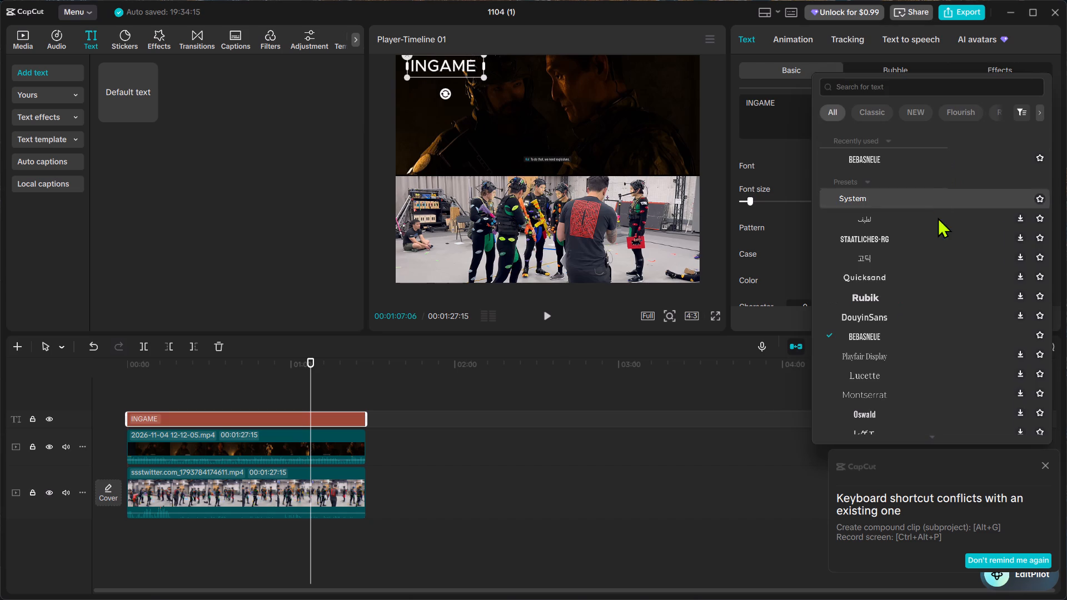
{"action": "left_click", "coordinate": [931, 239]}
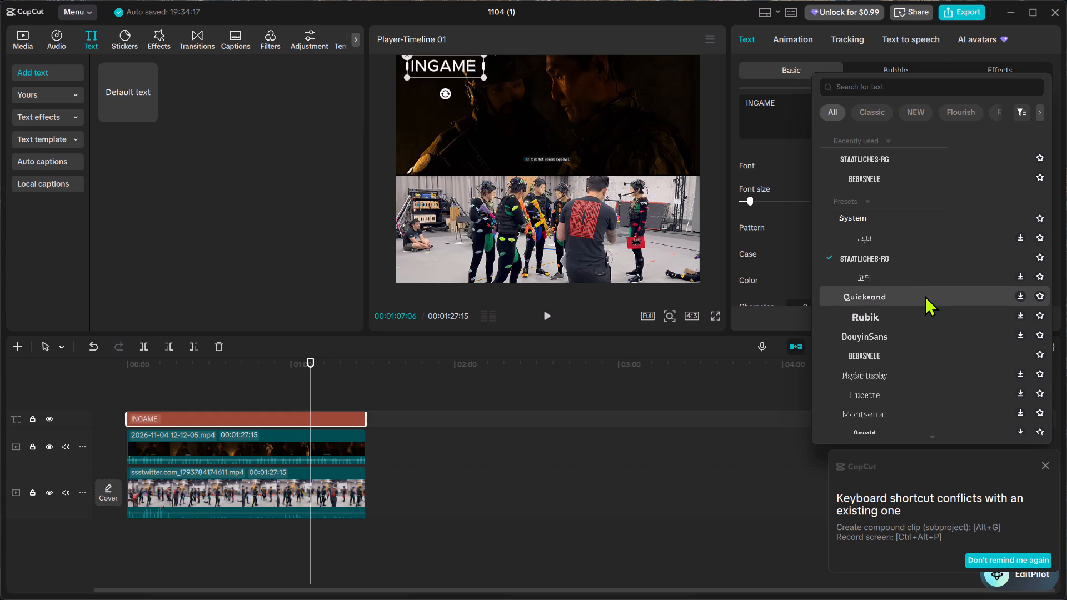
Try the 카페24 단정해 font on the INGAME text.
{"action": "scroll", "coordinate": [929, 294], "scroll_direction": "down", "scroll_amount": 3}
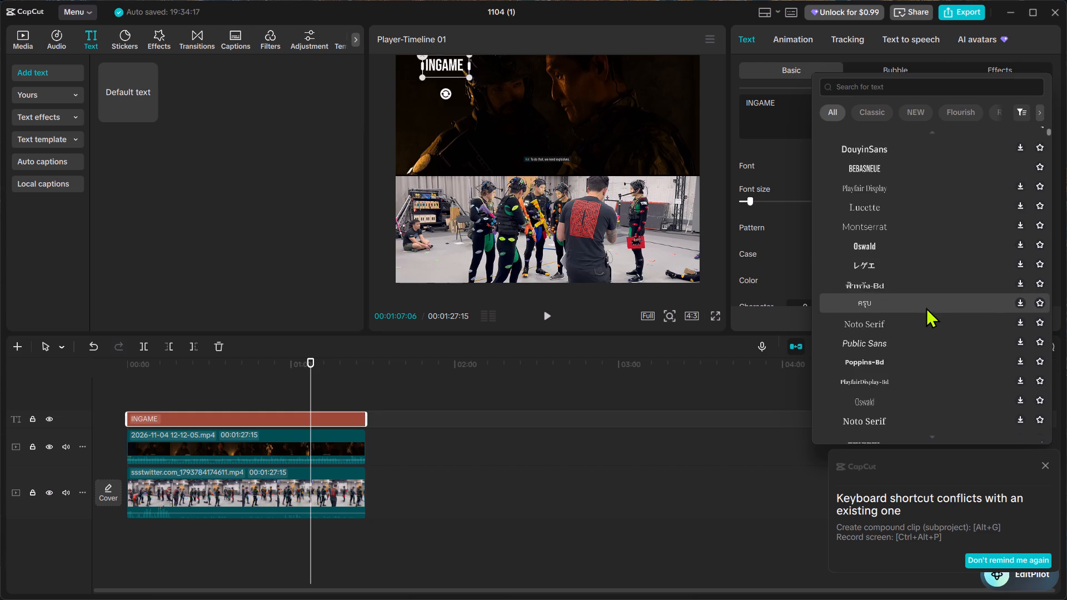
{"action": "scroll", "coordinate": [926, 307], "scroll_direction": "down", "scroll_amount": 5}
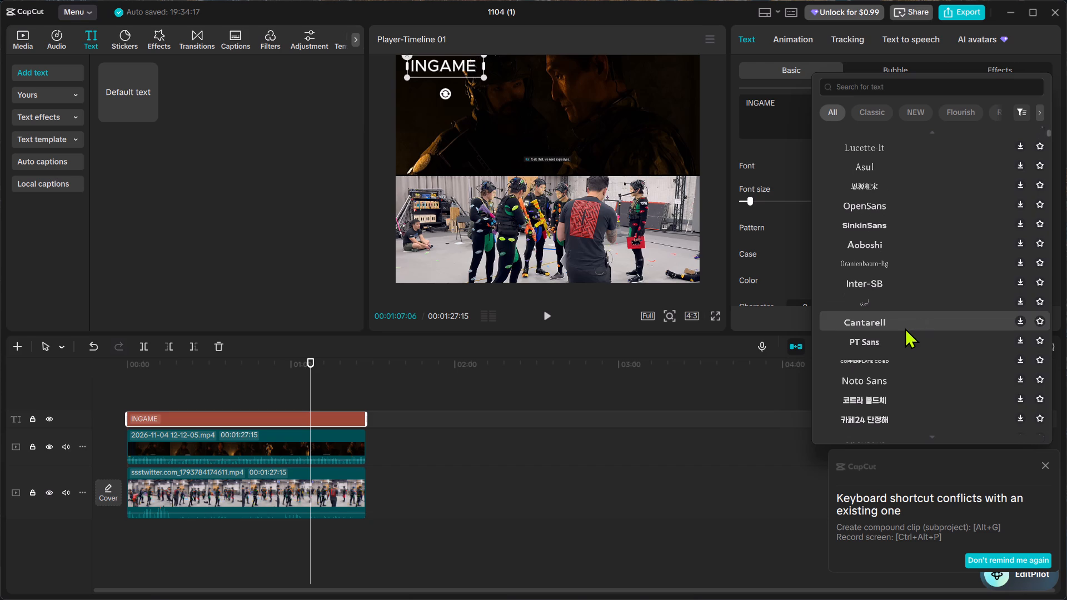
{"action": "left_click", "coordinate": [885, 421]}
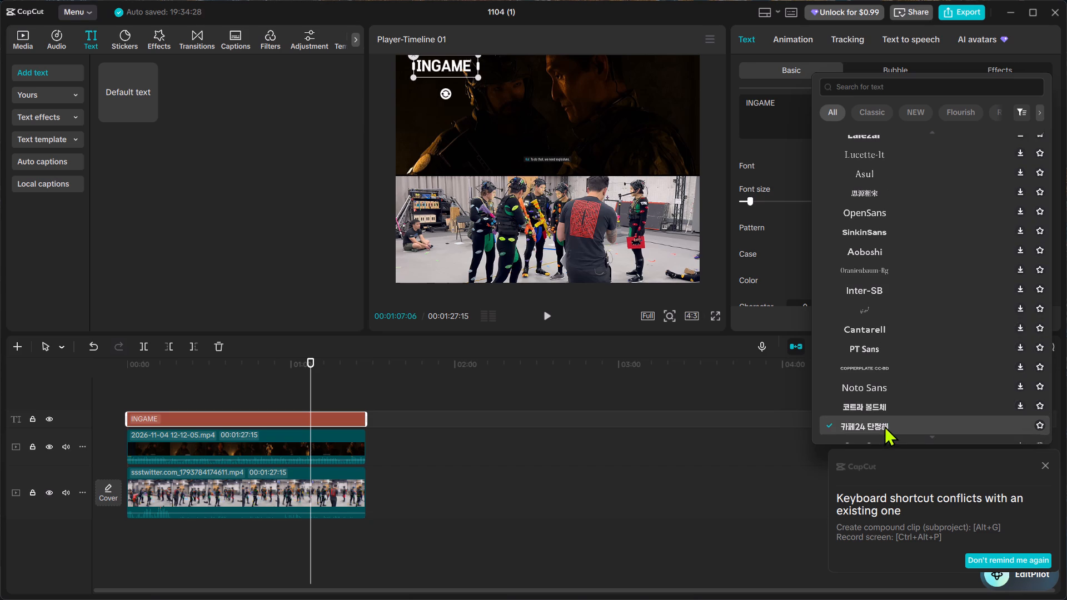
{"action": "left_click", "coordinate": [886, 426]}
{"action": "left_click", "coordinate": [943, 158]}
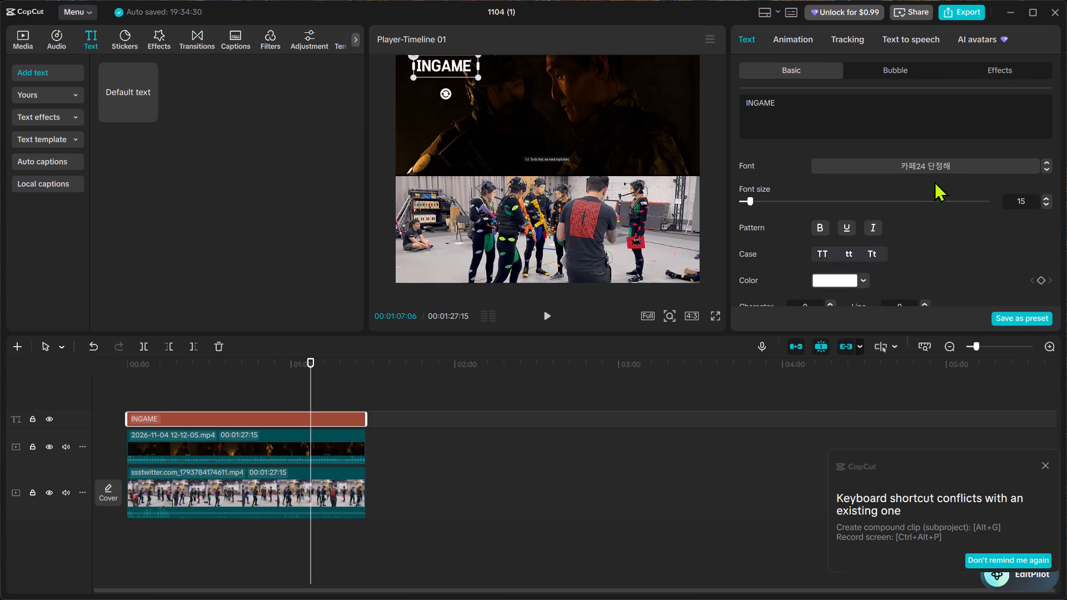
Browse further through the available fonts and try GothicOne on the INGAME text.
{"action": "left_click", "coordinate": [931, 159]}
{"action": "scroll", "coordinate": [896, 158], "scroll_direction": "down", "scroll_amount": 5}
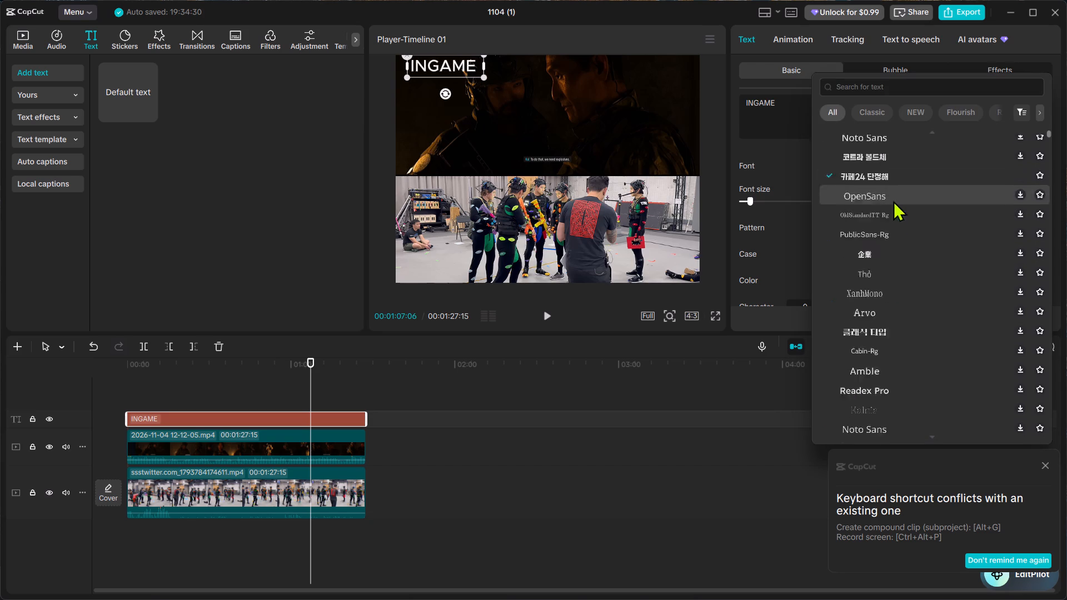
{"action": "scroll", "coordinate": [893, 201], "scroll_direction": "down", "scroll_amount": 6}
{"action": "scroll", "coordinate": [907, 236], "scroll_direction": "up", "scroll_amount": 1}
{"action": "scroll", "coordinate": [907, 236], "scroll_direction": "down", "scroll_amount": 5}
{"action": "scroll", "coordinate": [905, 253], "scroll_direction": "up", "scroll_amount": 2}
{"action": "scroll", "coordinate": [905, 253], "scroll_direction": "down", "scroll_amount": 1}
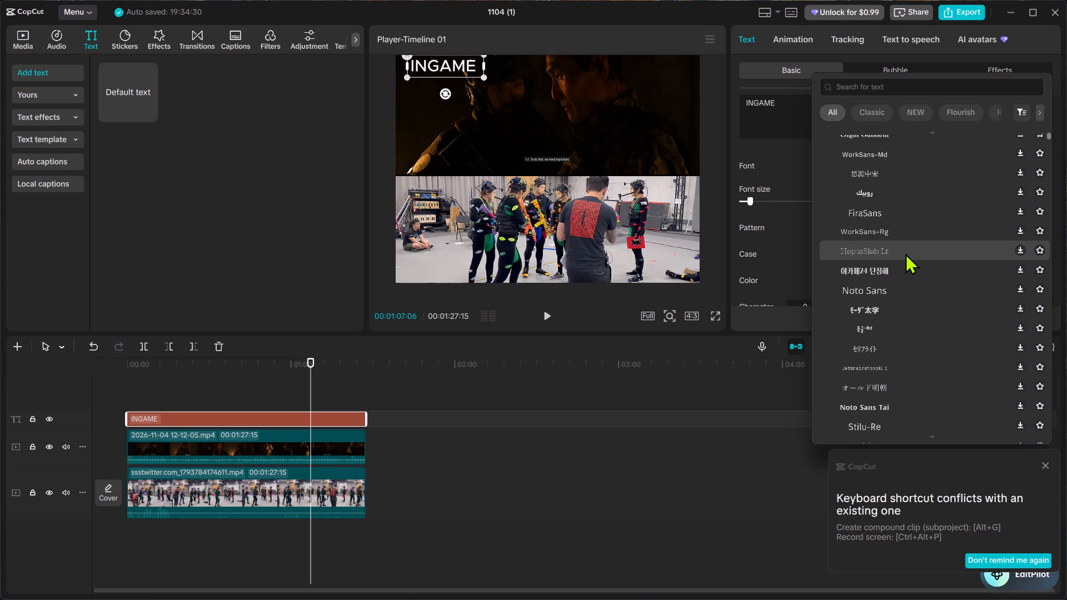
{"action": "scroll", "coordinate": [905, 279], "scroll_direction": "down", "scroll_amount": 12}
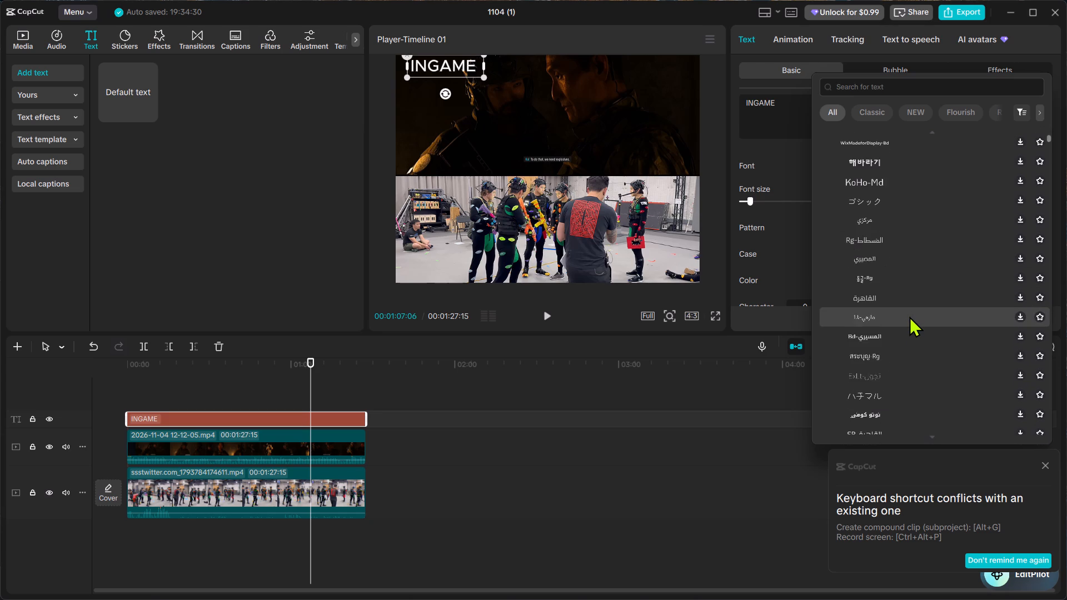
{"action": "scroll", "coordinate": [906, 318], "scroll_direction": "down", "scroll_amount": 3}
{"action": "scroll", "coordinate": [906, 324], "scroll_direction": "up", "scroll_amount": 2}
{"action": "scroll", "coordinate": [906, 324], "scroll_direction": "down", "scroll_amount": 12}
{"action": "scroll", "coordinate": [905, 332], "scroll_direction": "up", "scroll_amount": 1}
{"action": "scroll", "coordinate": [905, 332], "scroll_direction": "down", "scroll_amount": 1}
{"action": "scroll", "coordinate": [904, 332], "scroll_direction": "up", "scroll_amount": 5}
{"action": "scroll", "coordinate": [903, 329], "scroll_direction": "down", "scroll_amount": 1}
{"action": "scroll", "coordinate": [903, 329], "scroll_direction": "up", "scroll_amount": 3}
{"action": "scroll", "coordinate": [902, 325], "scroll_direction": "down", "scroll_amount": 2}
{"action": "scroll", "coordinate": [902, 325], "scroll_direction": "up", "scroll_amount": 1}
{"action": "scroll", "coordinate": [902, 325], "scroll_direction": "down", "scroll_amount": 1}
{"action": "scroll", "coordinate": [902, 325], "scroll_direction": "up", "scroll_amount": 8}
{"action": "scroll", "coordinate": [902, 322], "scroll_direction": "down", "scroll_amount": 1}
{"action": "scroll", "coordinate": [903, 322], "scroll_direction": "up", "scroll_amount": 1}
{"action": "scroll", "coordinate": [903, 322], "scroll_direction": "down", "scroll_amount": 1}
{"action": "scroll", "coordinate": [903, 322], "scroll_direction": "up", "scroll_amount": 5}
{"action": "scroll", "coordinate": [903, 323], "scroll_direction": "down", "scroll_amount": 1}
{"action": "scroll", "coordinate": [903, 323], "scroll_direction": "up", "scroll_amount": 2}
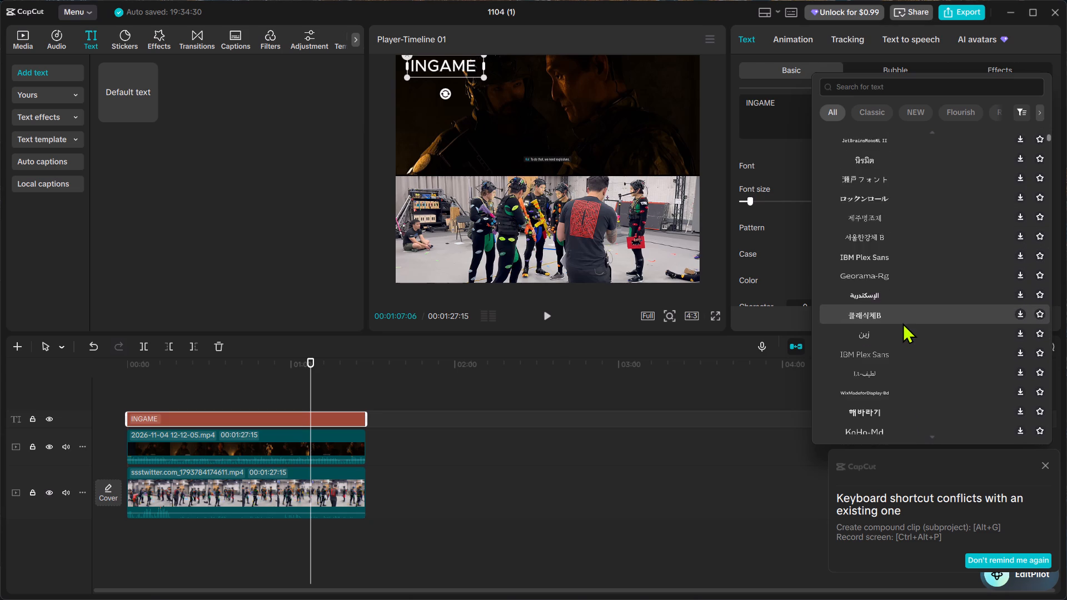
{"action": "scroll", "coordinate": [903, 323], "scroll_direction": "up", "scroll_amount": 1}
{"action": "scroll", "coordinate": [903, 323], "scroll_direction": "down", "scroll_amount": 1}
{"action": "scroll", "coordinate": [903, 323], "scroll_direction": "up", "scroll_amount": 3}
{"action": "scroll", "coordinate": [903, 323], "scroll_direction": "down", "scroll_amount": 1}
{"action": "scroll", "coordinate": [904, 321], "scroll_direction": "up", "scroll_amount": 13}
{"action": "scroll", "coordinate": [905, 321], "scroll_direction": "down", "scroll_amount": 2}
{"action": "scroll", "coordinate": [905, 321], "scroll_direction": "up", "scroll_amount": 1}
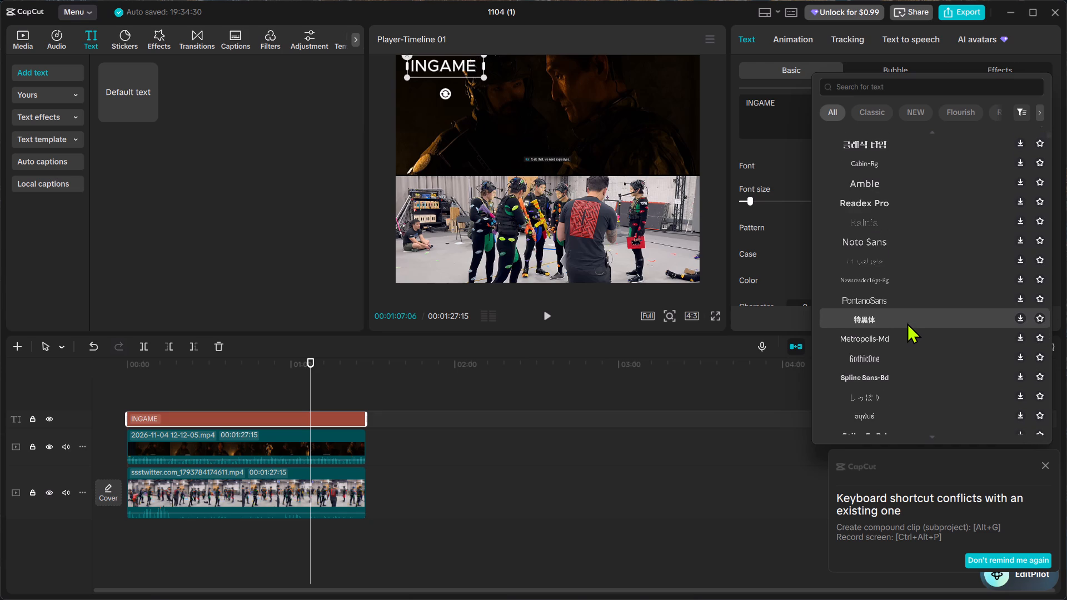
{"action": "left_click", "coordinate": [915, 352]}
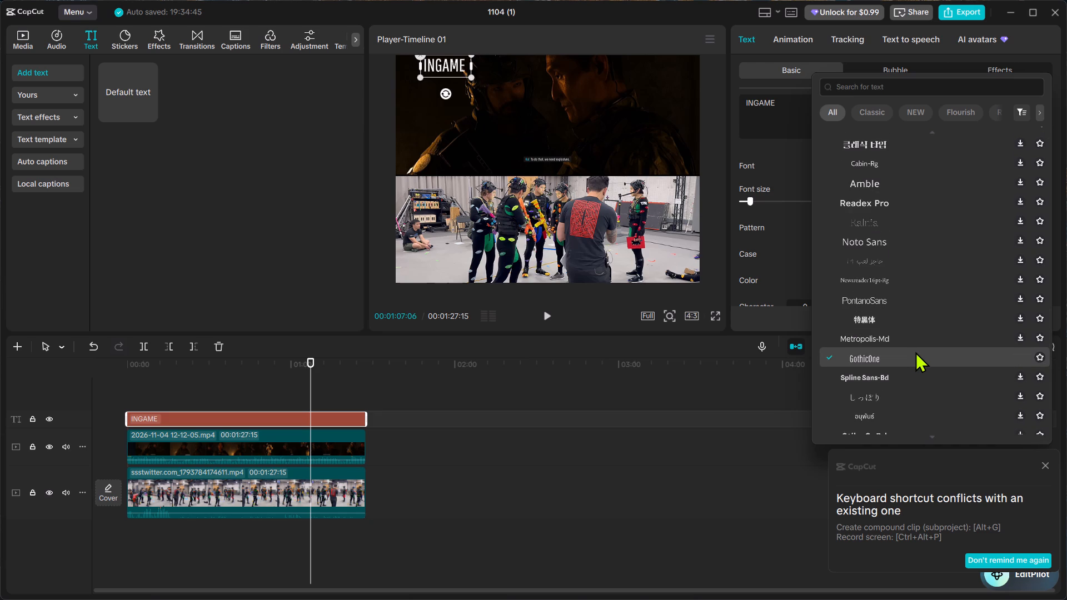
Set the INGAME text's font to the recently used Staatliches-Rg.
{"action": "scroll", "coordinate": [915, 354], "scroll_direction": "up", "scroll_amount": 5}
{"action": "scroll", "coordinate": [915, 354], "scroll_direction": "down", "scroll_amount": 1}
{"action": "scroll", "coordinate": [915, 354], "scroll_direction": "up", "scroll_amount": 10}
{"action": "scroll", "coordinate": [916, 352], "scroll_direction": "down", "scroll_amount": 1}
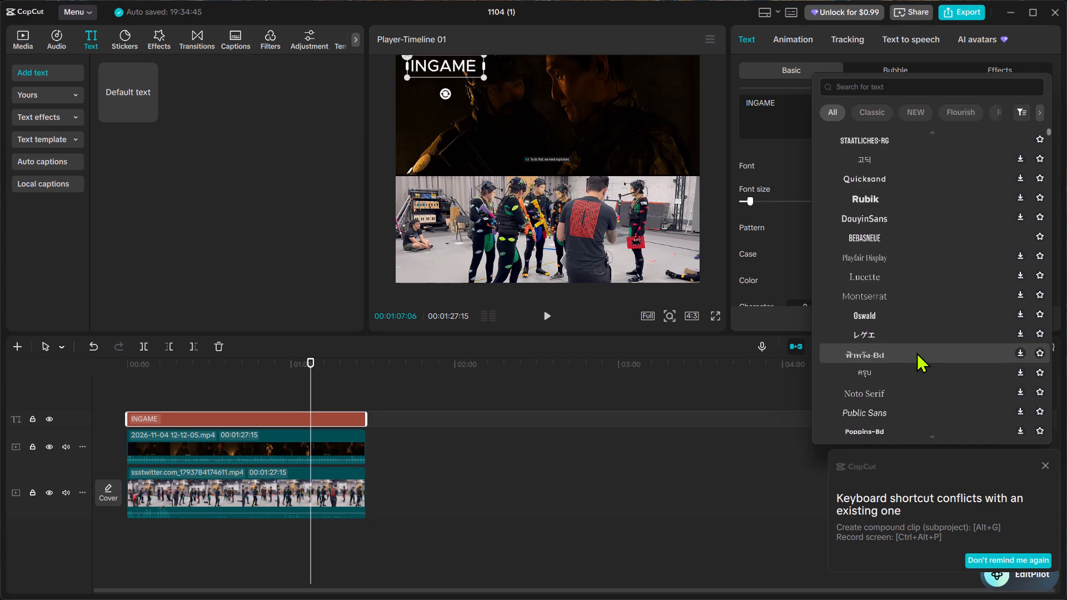
{"action": "scroll", "coordinate": [916, 352], "scroll_direction": "up", "scroll_amount": 10}
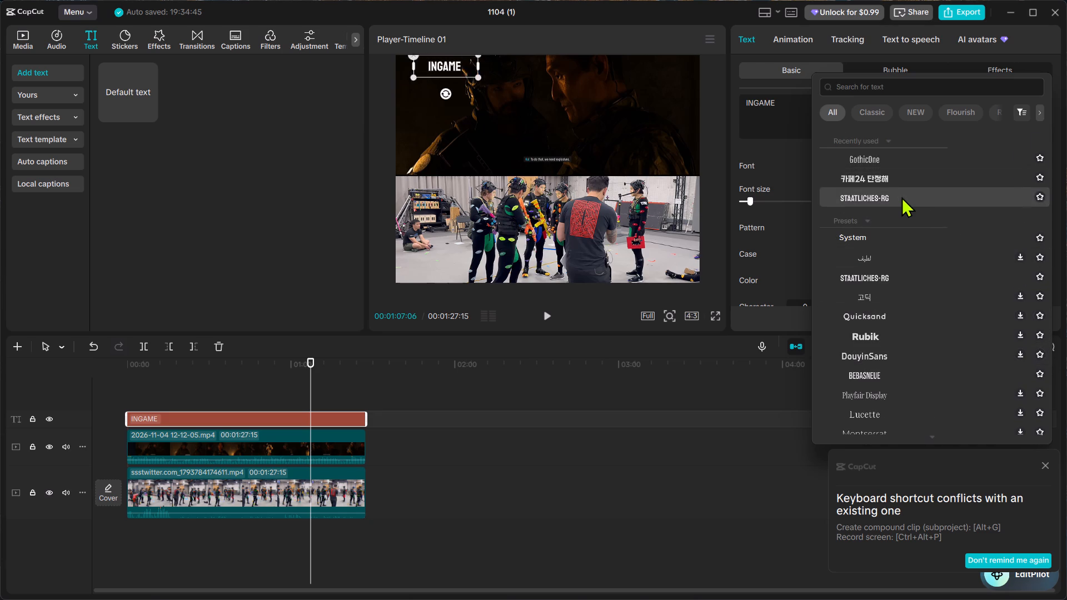
{"action": "left_click", "coordinate": [901, 198]}
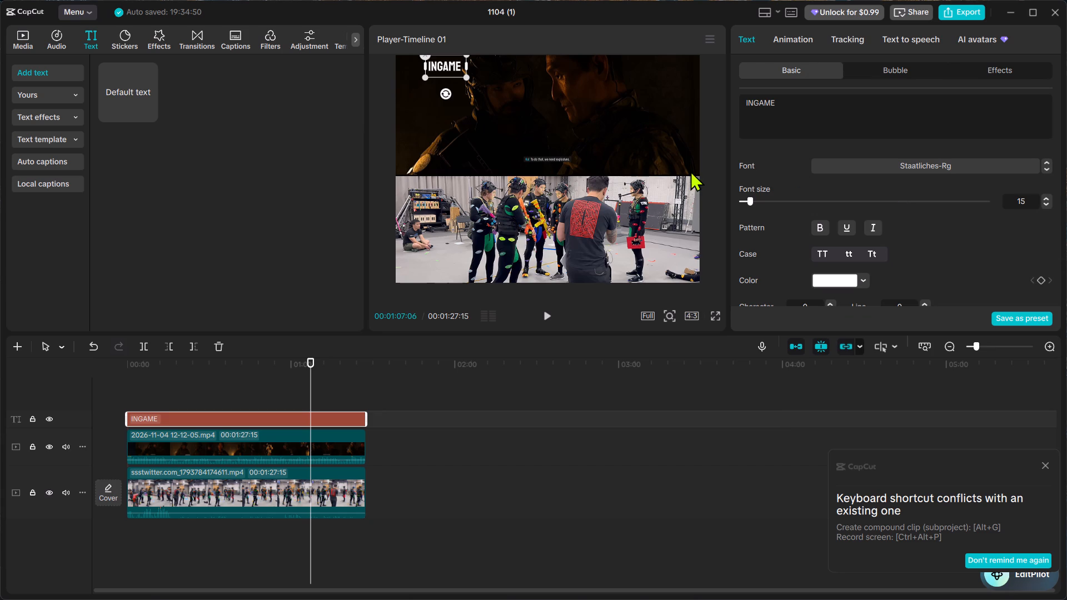
Compare the pink glow, yellow glow and green-on-black preset styles on the INGAME text, settling on the green glow preset.
{"action": "scroll", "coordinate": [874, 219], "scroll_direction": "down", "scroll_amount": 4}
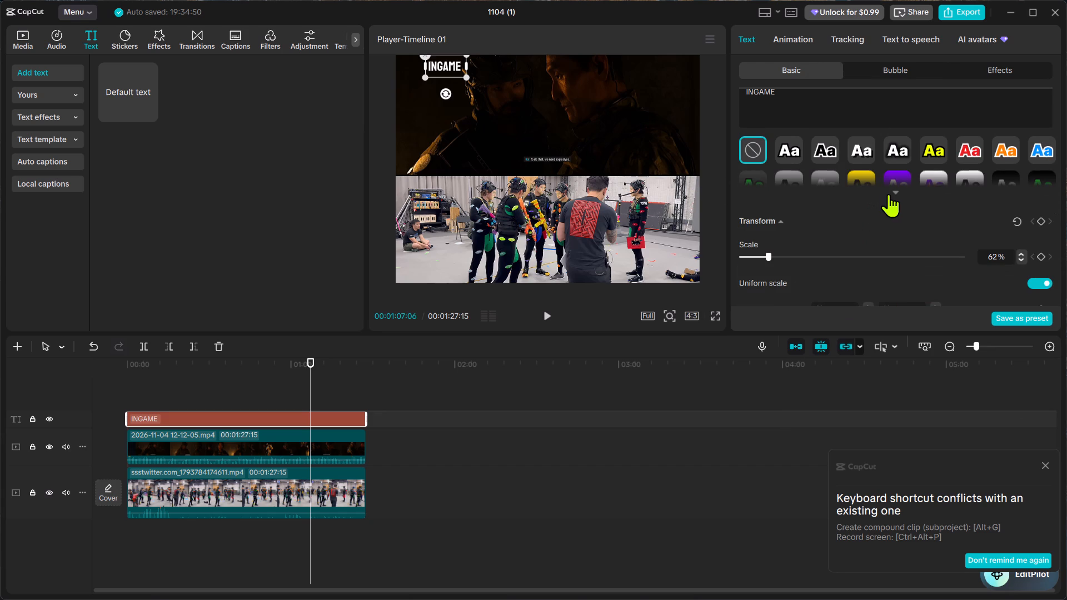
{"action": "left_click", "coordinate": [895, 191]}
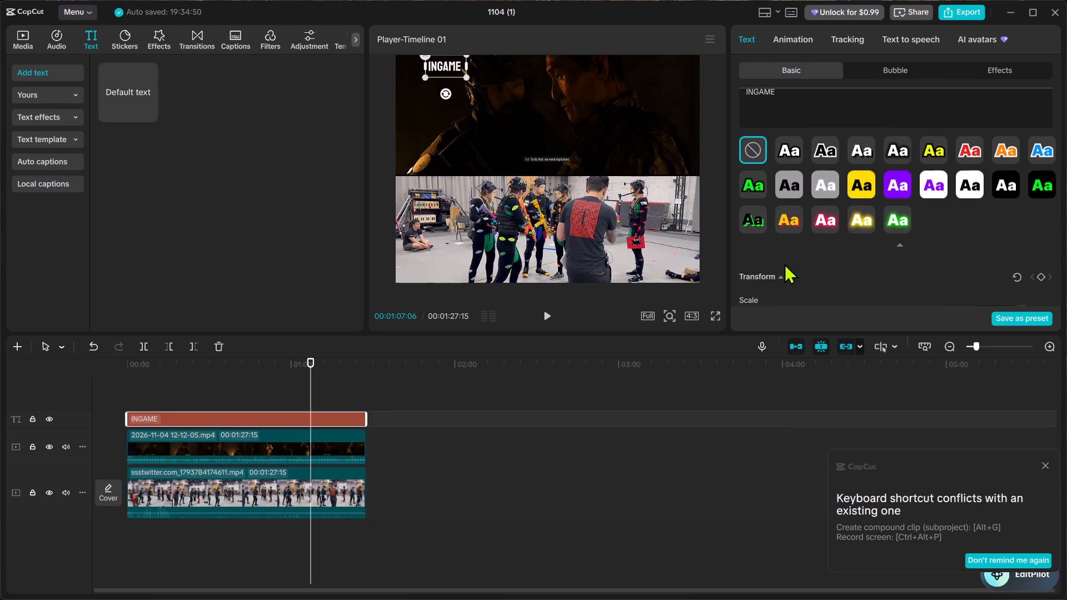
{"action": "left_click", "coordinate": [774, 270]}
{"action": "scroll", "coordinate": [794, 252], "scroll_direction": "down", "scroll_amount": 5}
{"action": "scroll", "coordinate": [790, 254], "scroll_direction": "up", "scroll_amount": 4}
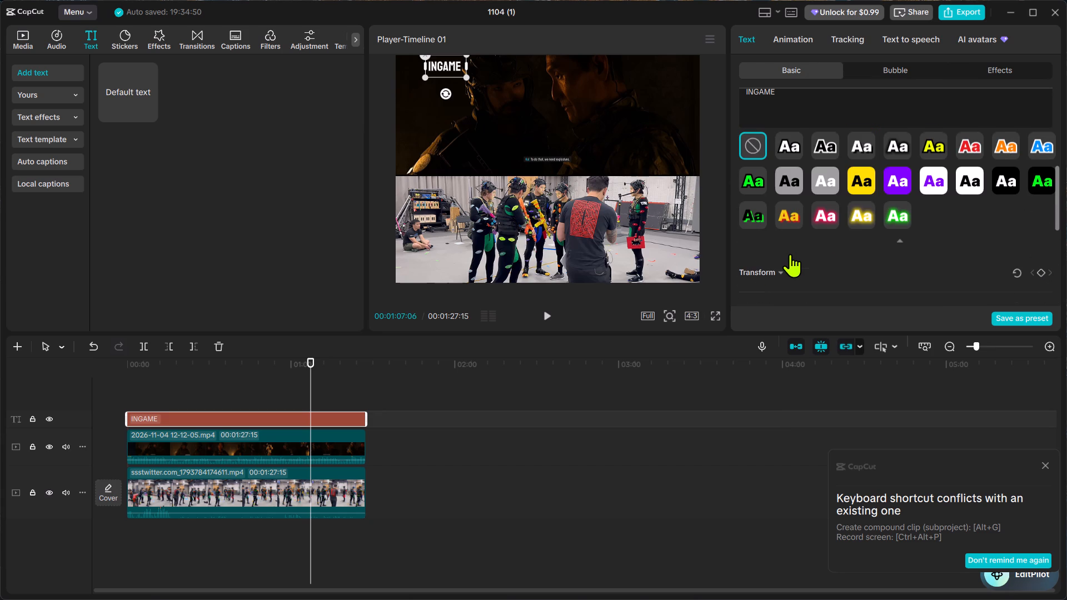
{"action": "left_click", "coordinate": [819, 209]}
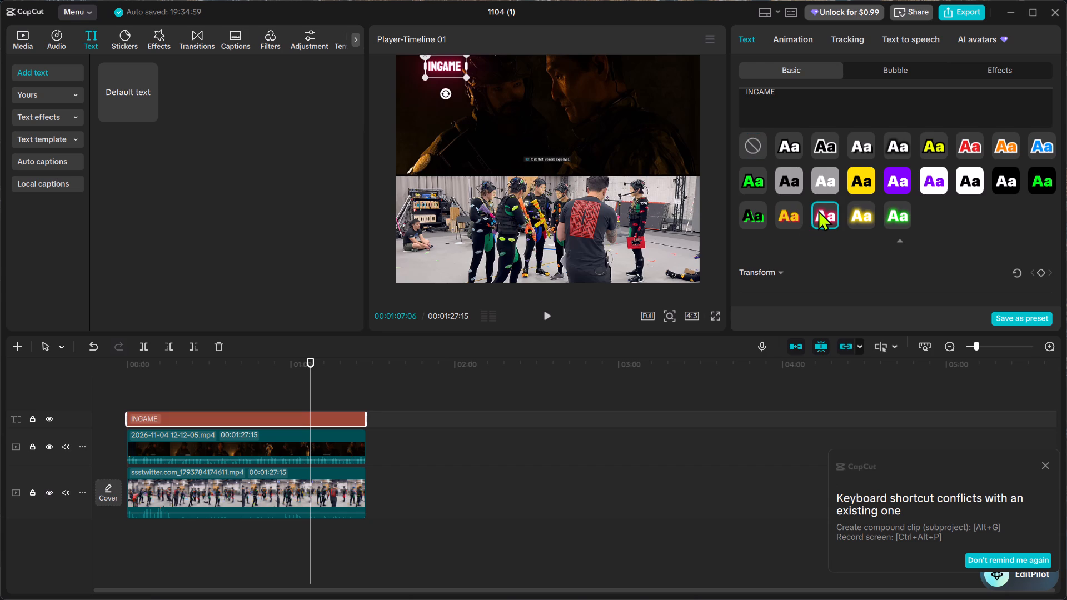
{"action": "left_click", "coordinate": [864, 212]}
{"action": "left_click", "coordinate": [898, 217]}
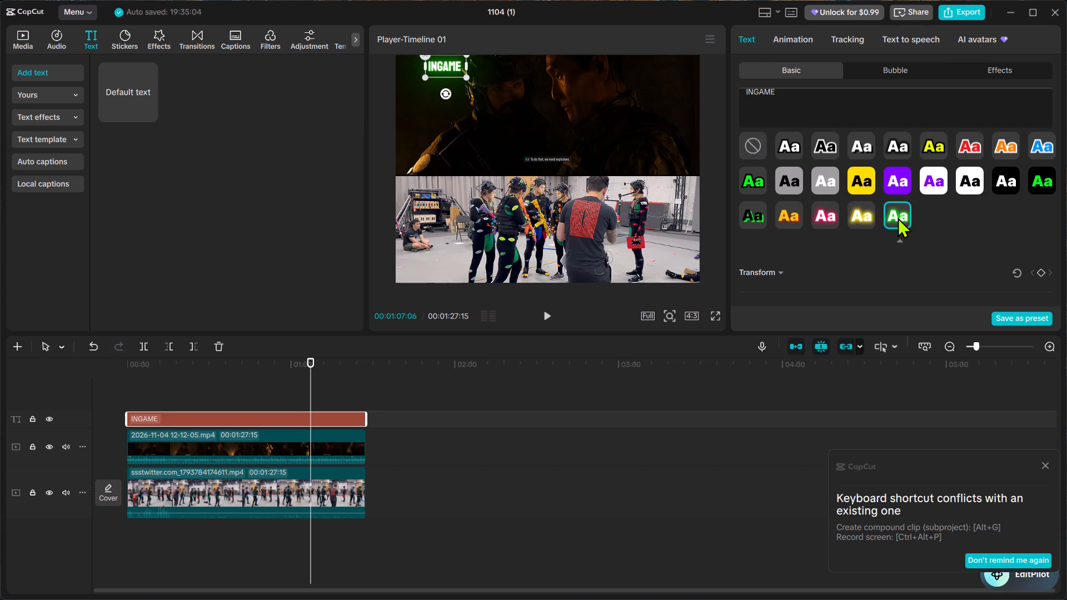
{"action": "left_click", "coordinate": [1031, 178]}
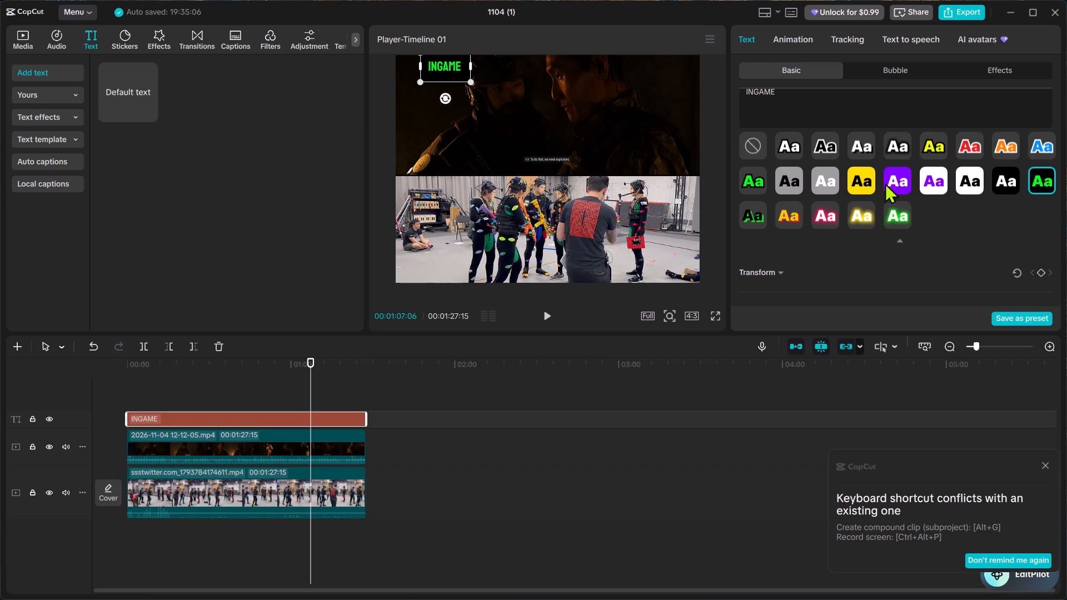
{"action": "left_click", "coordinate": [901, 212]}
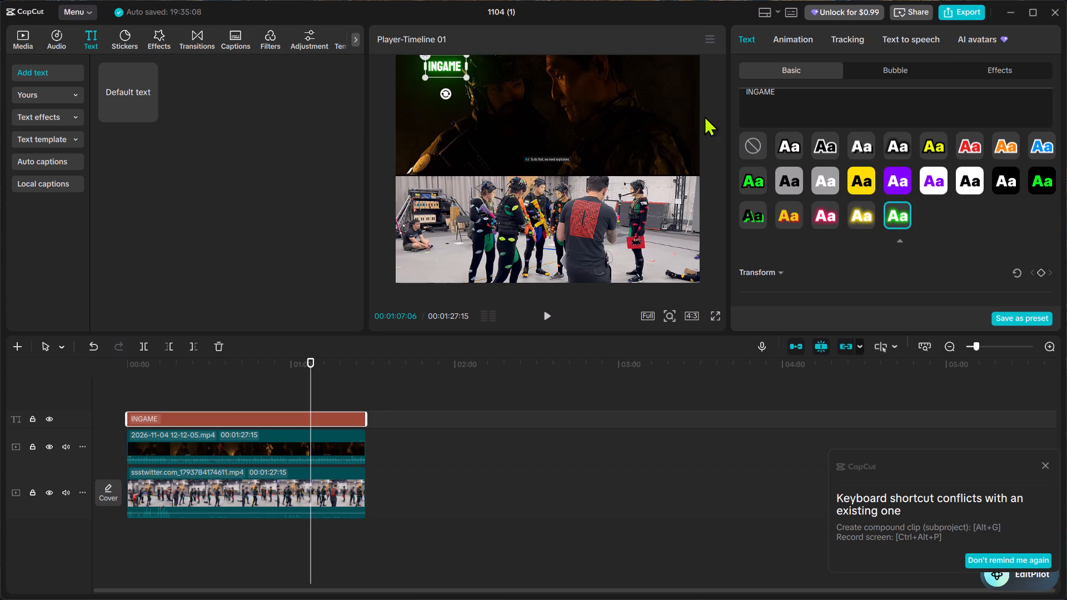
Try the orange preset style on the INGAME text, settling on the pink glow preset.
{"action": "left_click", "coordinate": [789, 206]}
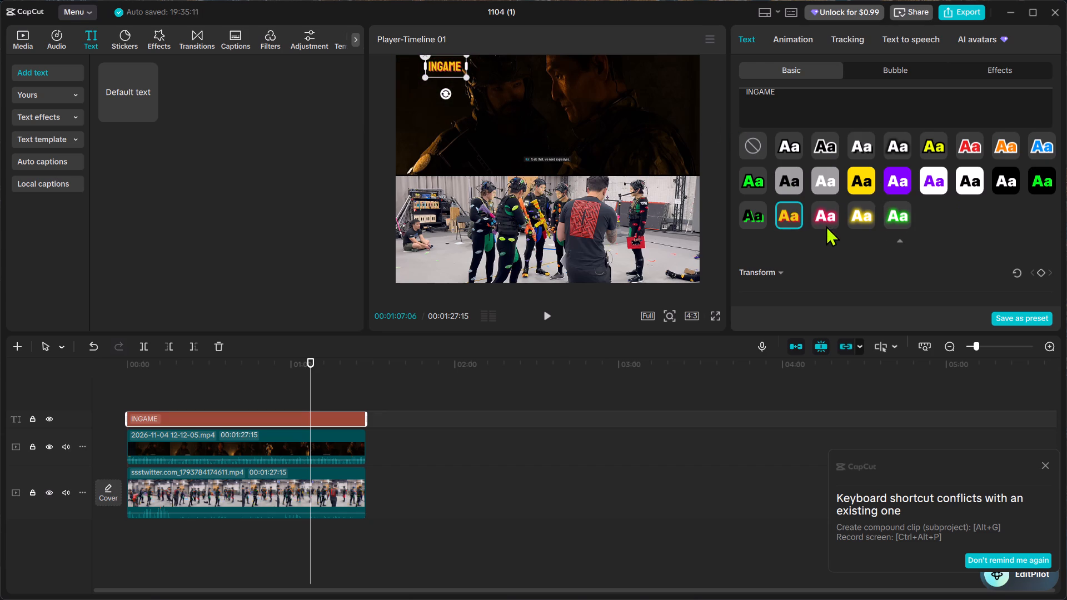
{"action": "left_click", "coordinate": [819, 216]}
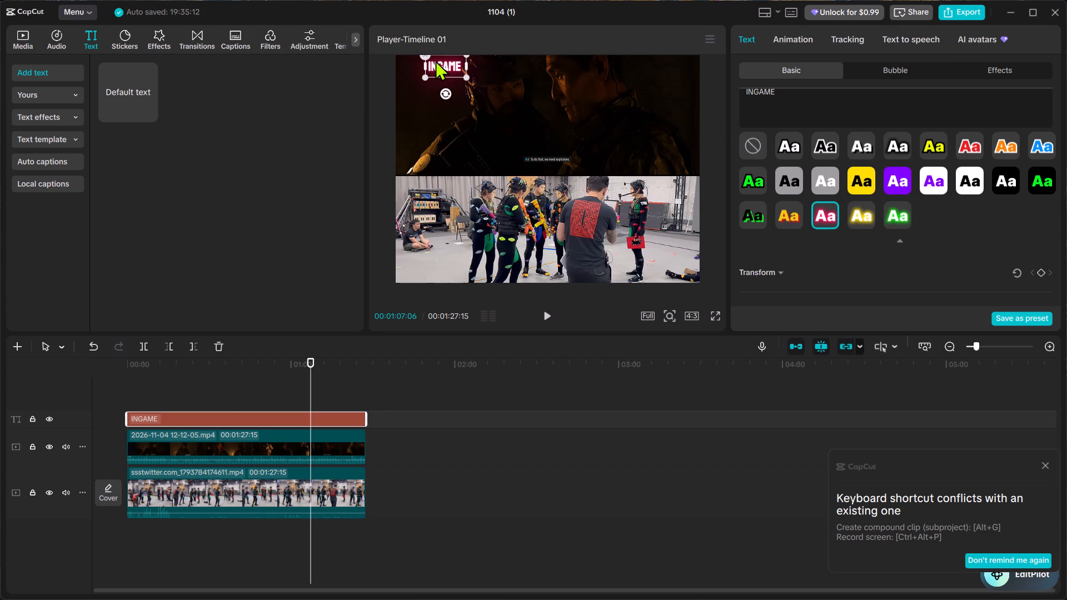
Move the INGAME text slightly down and left, fully inside the game footage's upper-left corner.
{"action": "left_click_drag", "start_coordinate": [435, 60], "coordinate": [414, 69]}
{"action": "left_click", "coordinate": [475, 79]}
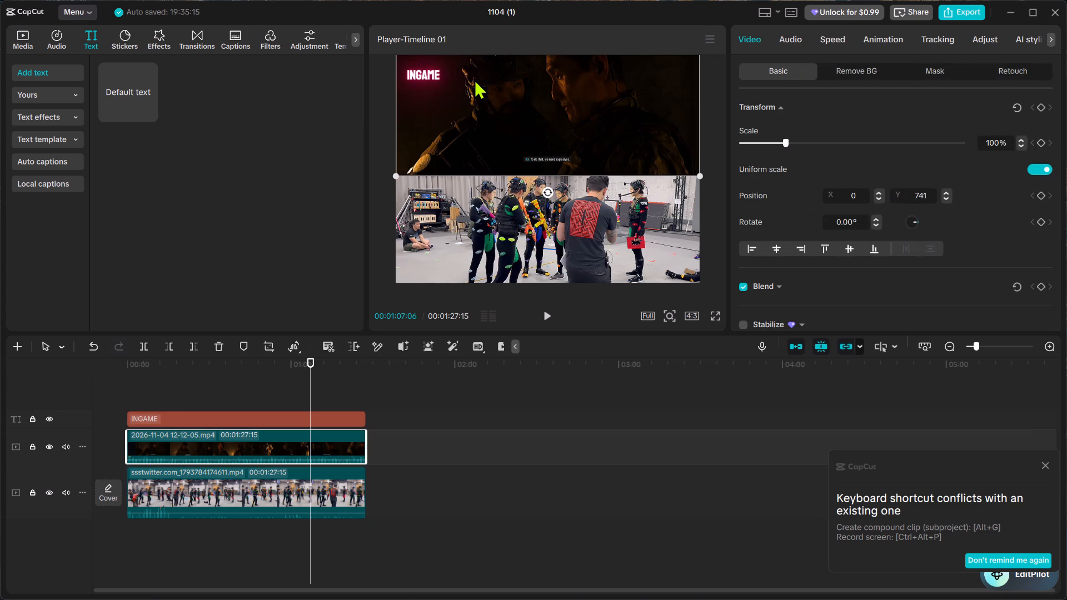
{"action": "left_click", "coordinate": [411, 69]}
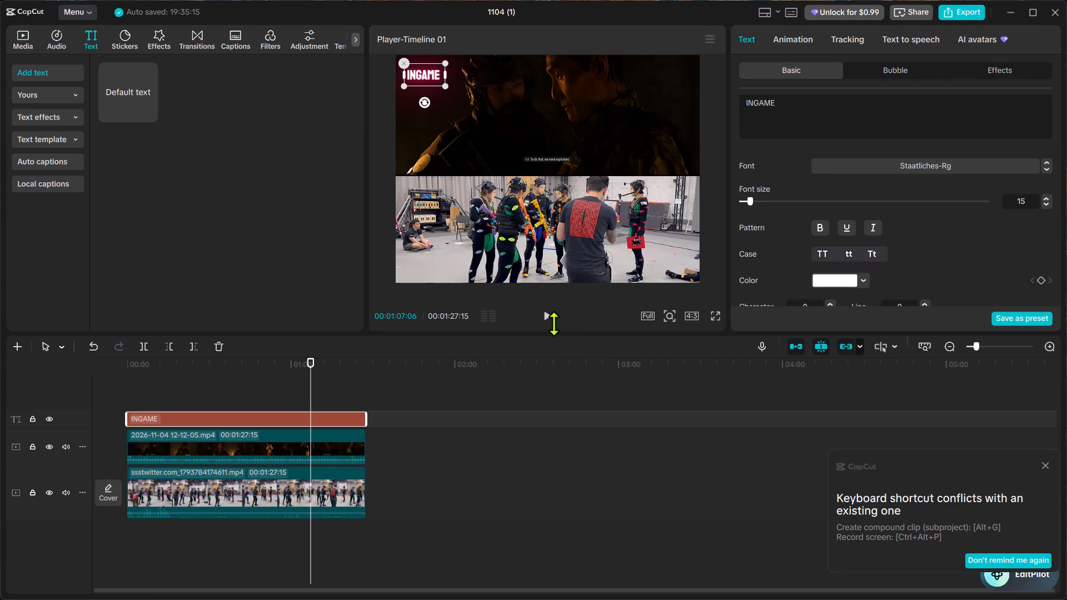
Play the stacked comparison from the start to review the two videos with the INGAME label.
{"action": "left_click", "coordinate": [548, 322]}
{"action": "left_click_drag", "start_coordinate": [314, 383], "coordinate": [49, 373]}
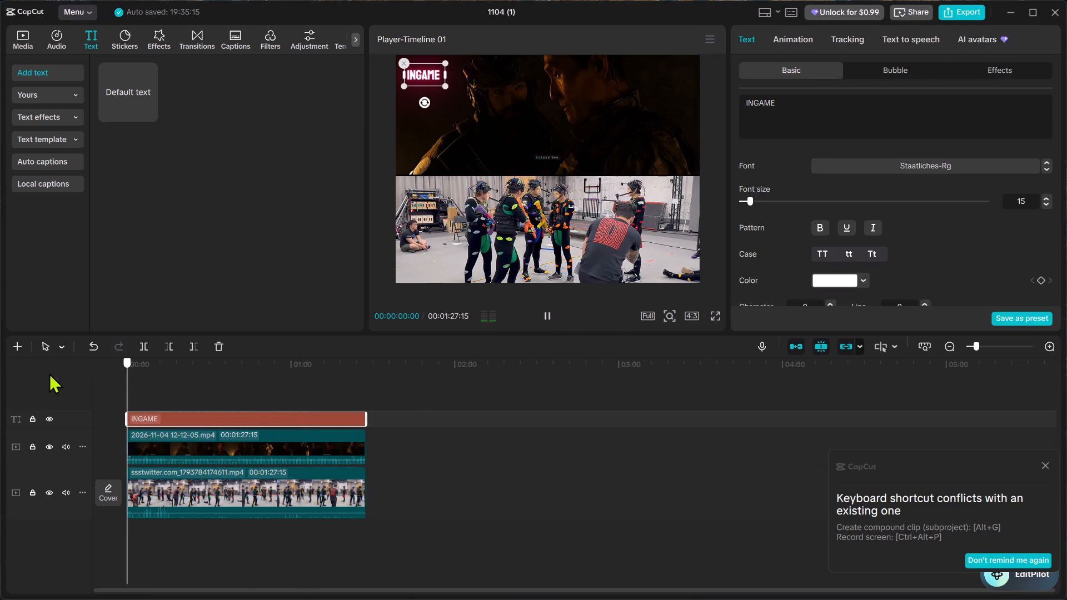
{"action": "left_click_drag", "start_coordinate": [49, 373], "coordinate": [0, 369]}
{"action": "left_click", "coordinate": [544, 313]}
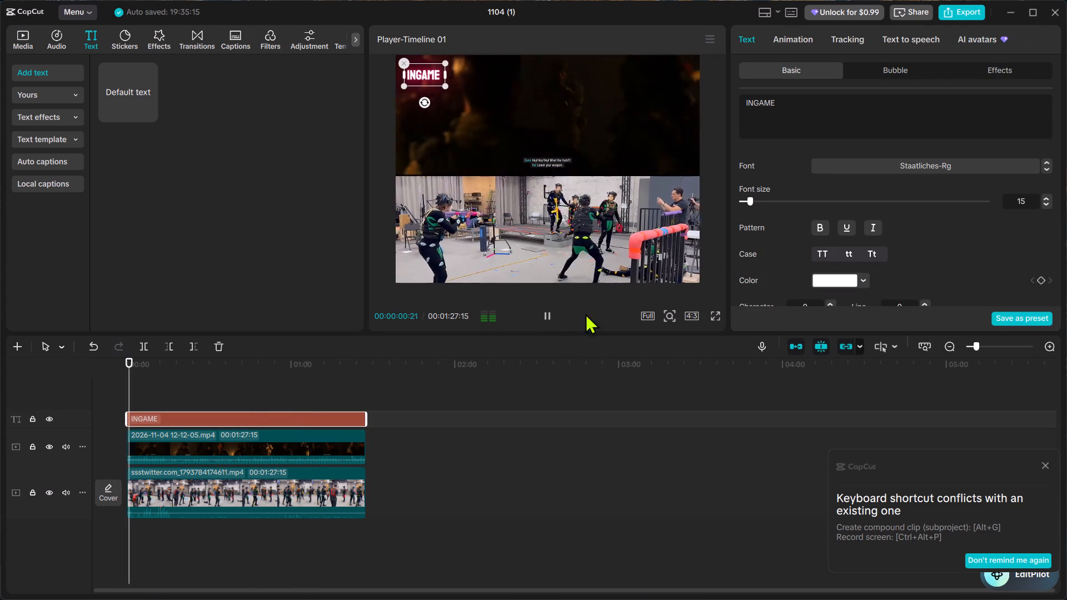
{"action": "left_click", "coordinate": [565, 264]}
{"action": "left_click", "coordinate": [551, 317]}
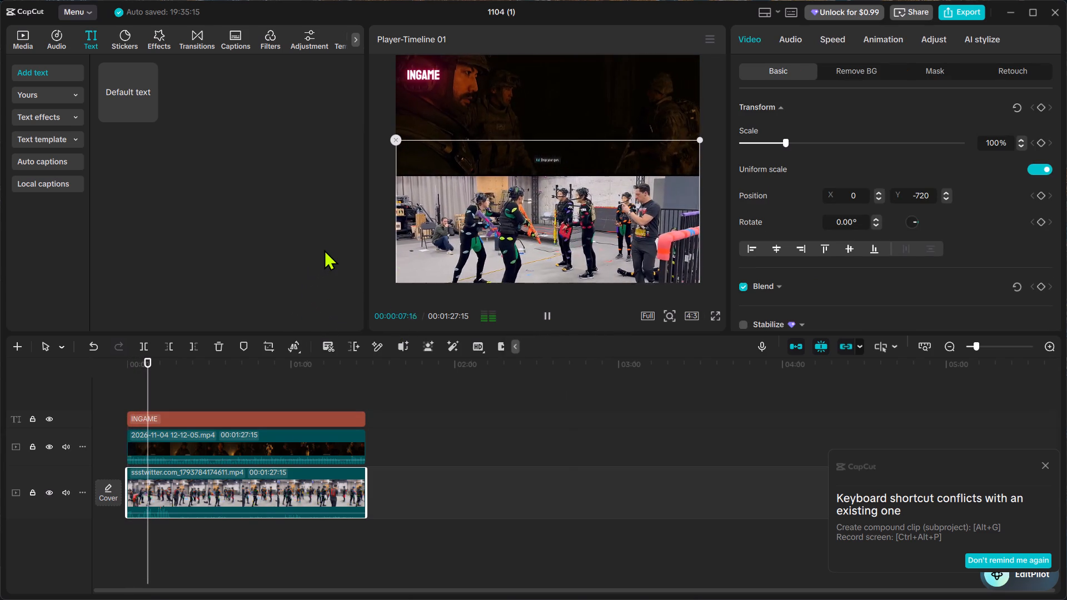
Add a new default text to the timeline.
{"action": "left_click", "coordinate": [151, 112]}
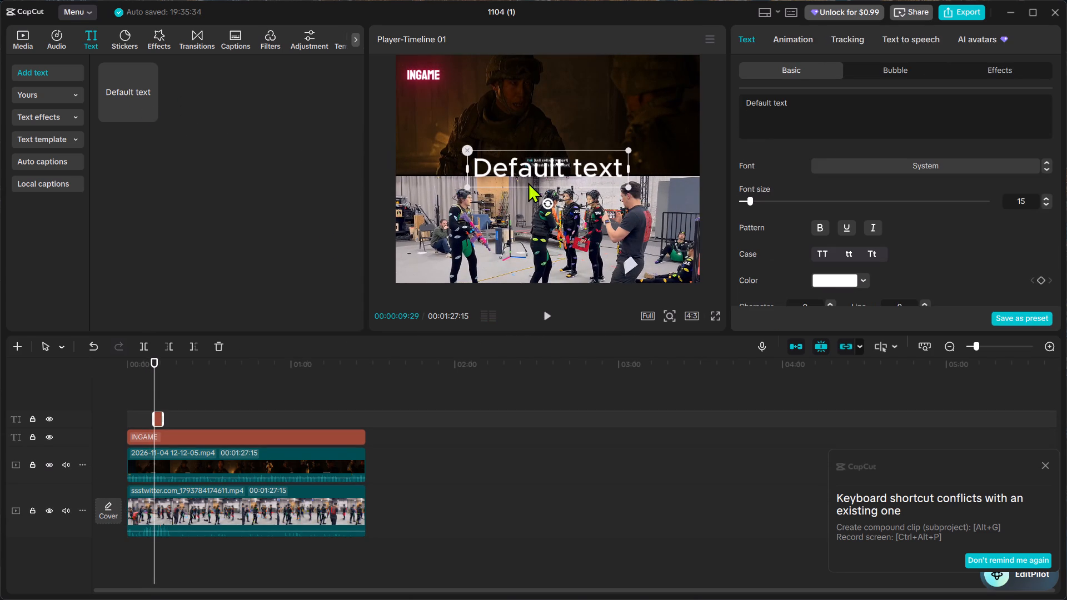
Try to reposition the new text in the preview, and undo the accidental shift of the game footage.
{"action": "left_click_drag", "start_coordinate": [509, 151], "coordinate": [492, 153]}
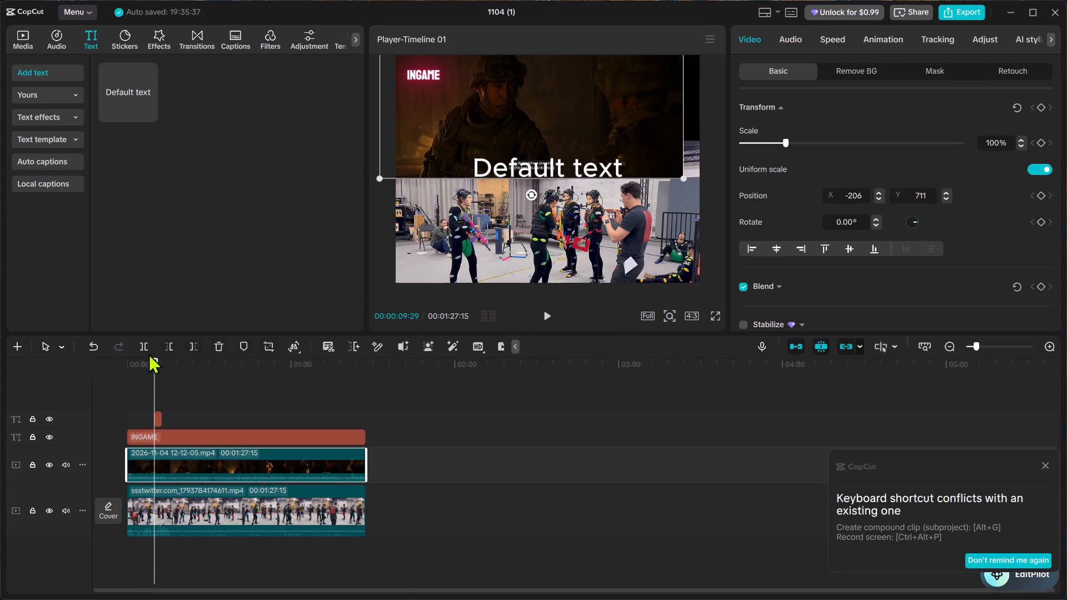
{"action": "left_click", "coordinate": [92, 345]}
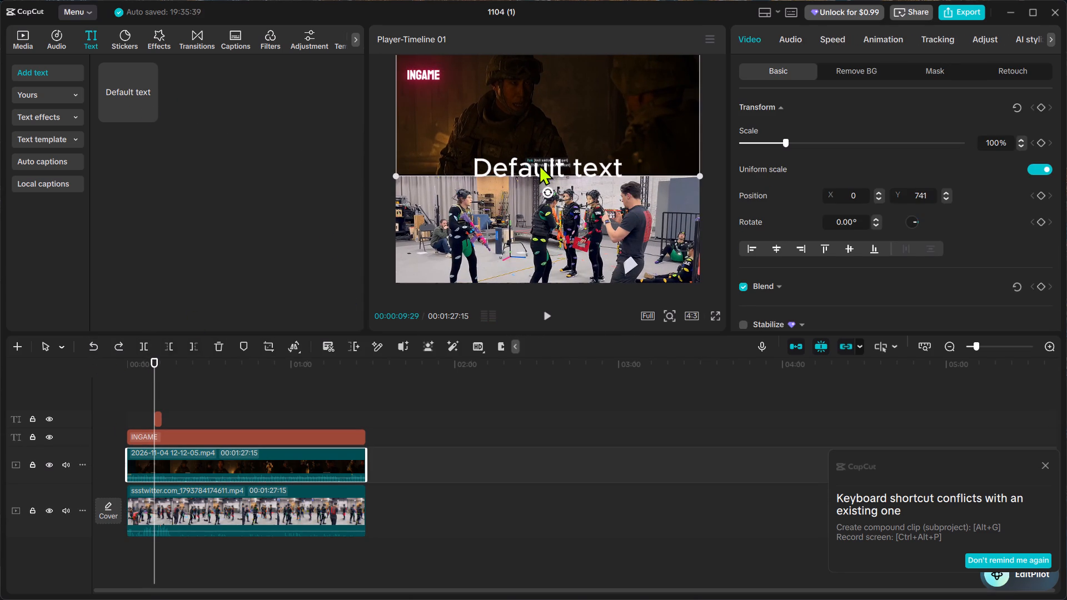
Extend the default text clip at both ends to span the full length of the video clips.
{"action": "left_click", "coordinate": [157, 415]}
{"action": "left_click_drag", "start_coordinate": [160, 418], "coordinate": [355, 437]}
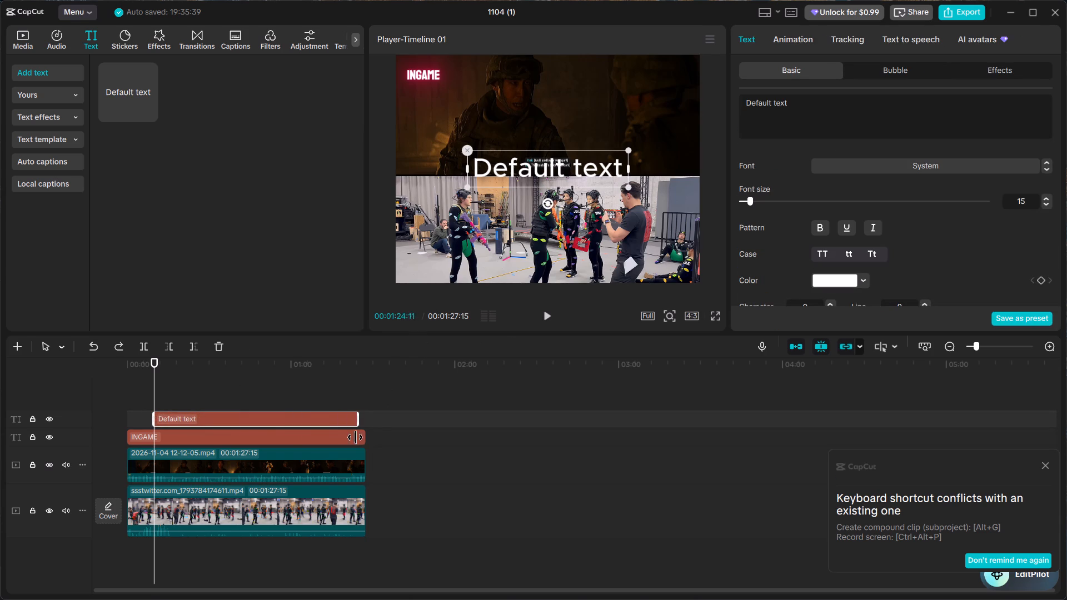
{"action": "left_click_drag", "start_coordinate": [355, 437], "coordinate": [365, 435]}
{"action": "left_click_drag", "start_coordinate": [154, 414], "coordinate": [99, 421]}
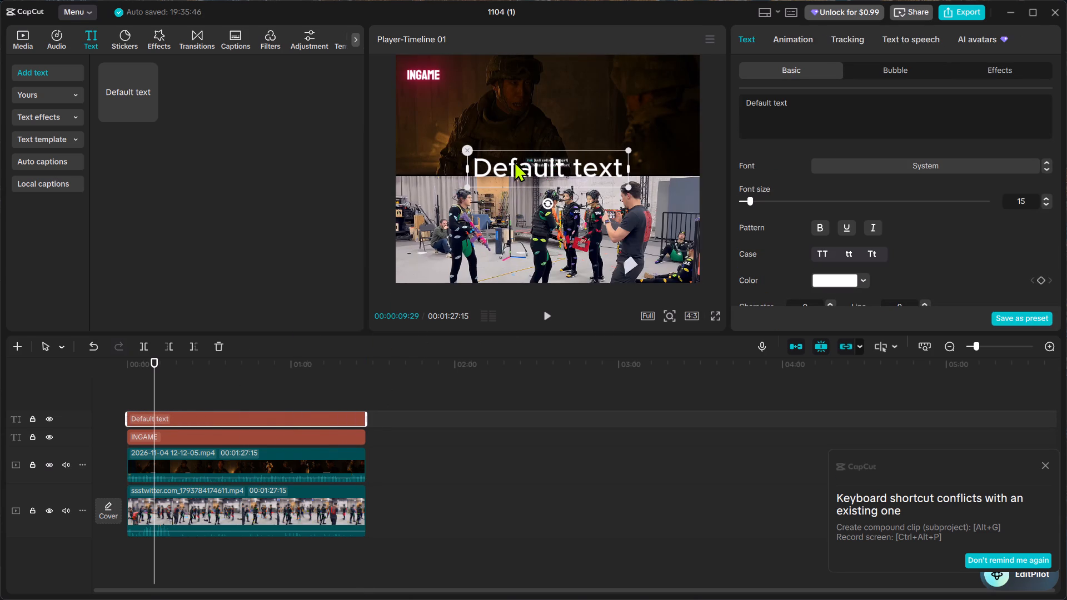
Shrink the default text and place it at the upper-left corner of the motion-capture footage.
{"action": "left_click_drag", "start_coordinate": [514, 161], "coordinate": [437, 179]}
{"action": "left_click_drag", "start_coordinate": [550, 201], "coordinate": [537, 198]}
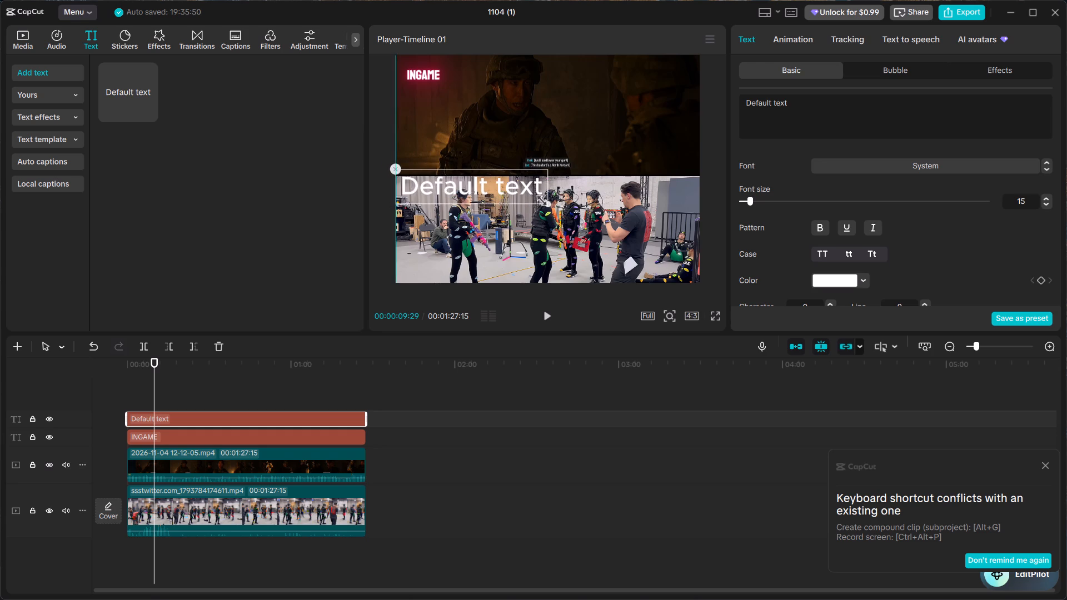
{"action": "left_click_drag", "start_coordinate": [537, 198], "coordinate": [485, 193]}
{"action": "left_click_drag", "start_coordinate": [469, 184], "coordinate": [438, 182]}
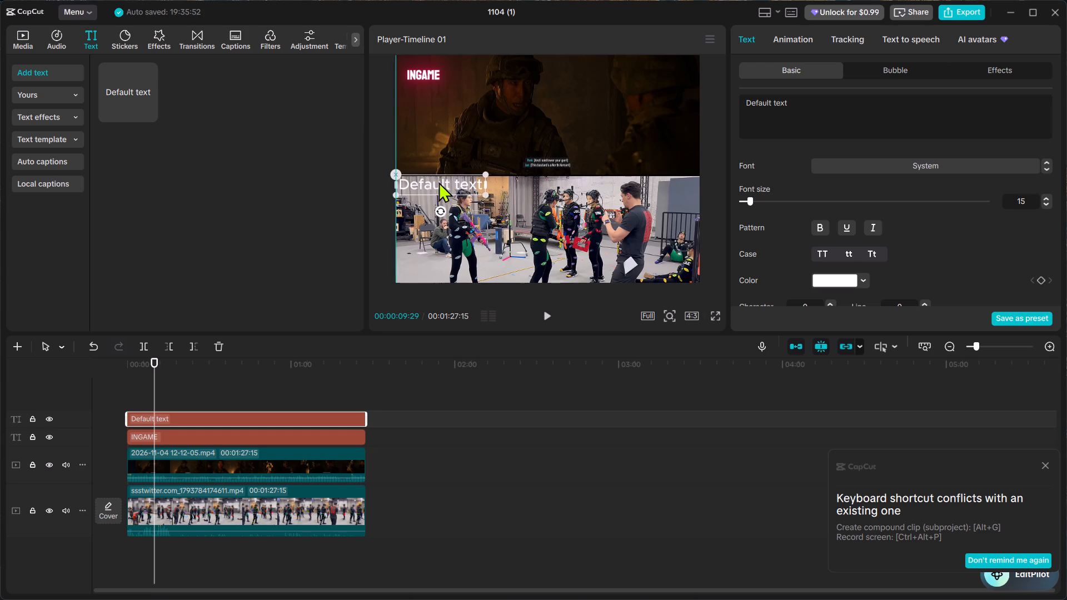
{"action": "left_click_drag", "start_coordinate": [438, 182], "coordinate": [440, 181]}
{"action": "left_click_drag", "start_coordinate": [484, 189], "coordinate": [462, 183]}
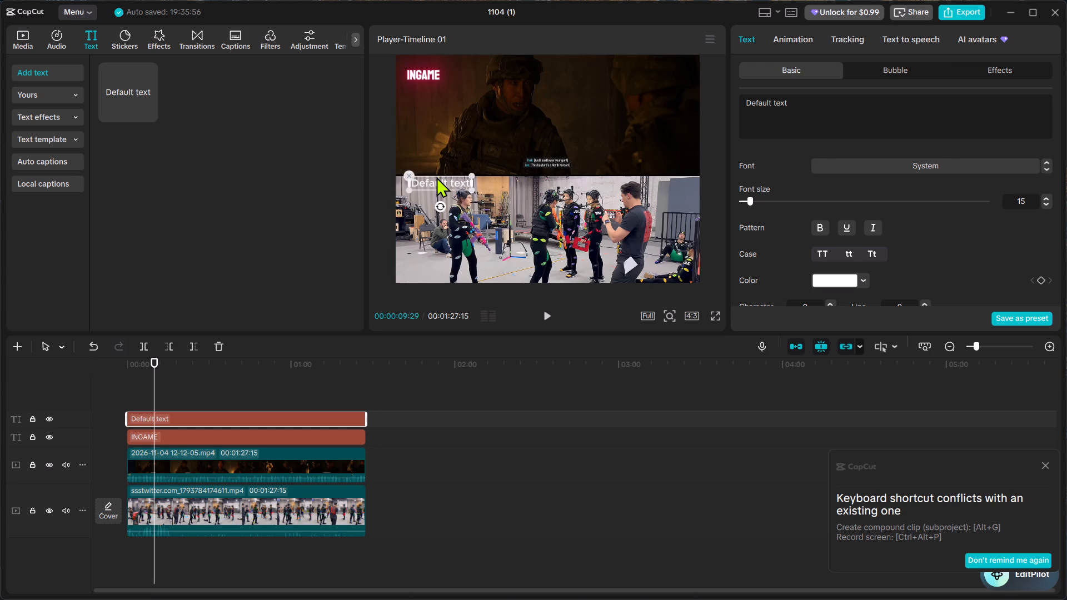
{"action": "left_click_drag", "start_coordinate": [436, 177], "coordinate": [425, 175]}
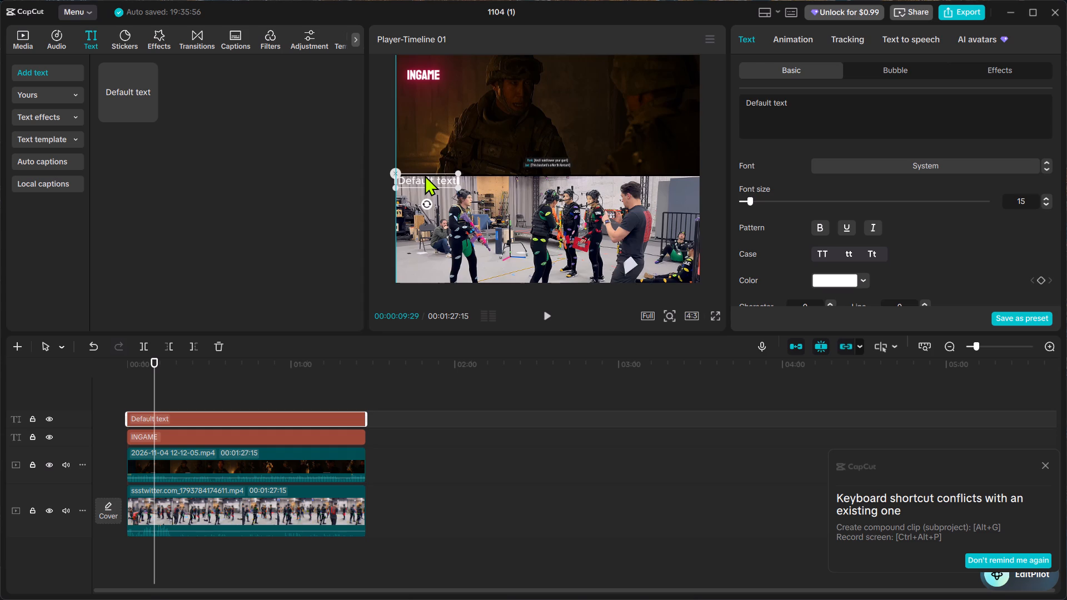
{"action": "left_click_drag", "start_coordinate": [425, 175], "coordinate": [422, 174]}
Clear the placeholder wording from the new text.
{"action": "left_click", "coordinate": [815, 104]}
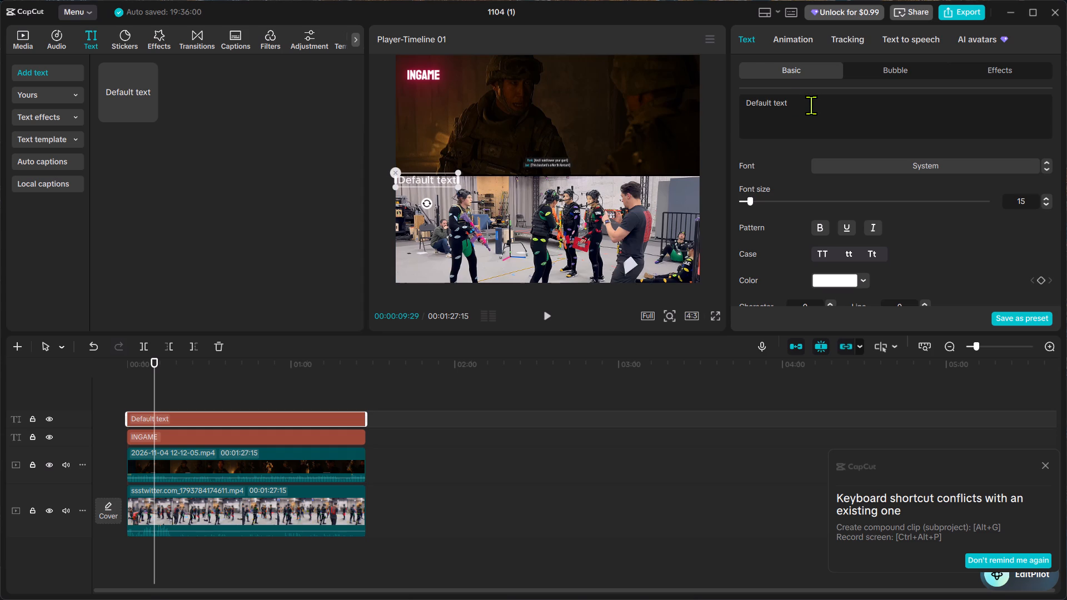
{"action": "key", "text": "BackSpace"}
{"action": "key", "text": "BackSpace"}
{"action": "key", "text": "BackSpace"}
{"action": "key", "text": "BackSpace"}
{"action": "key", "text": "BackSpace"}
{"action": "key", "text": "BackSpace"}
{"action": "key", "text": "BackSpace"}
{"action": "key", "text": "BackSpace"}
{"action": "key", "text": "BackSpace"}
{"action": "key", "text": "BackSpace"}
{"action": "key", "text": "BackSpace"}
{"action": "key", "text": "BackSpace"}
{"action": "key", "text": "BackSpace"}
{"action": "key", "text": "BackSpace"}
{"action": "key", "text": "BackSpace"}
{"action": "key", "text": "BackSpace"}
{"action": "key", "text": "BackSpace"}
{"action": "key", "text": "BackSpace"}
{"action": "key", "text": "BackSpace"}
{"action": "key", "text": "BackSpace"}
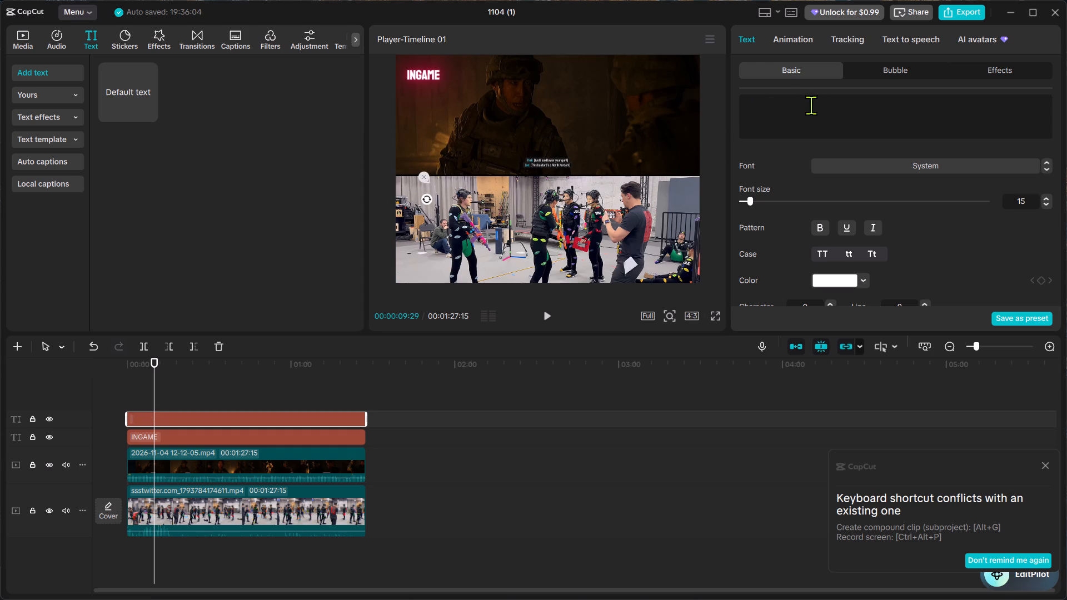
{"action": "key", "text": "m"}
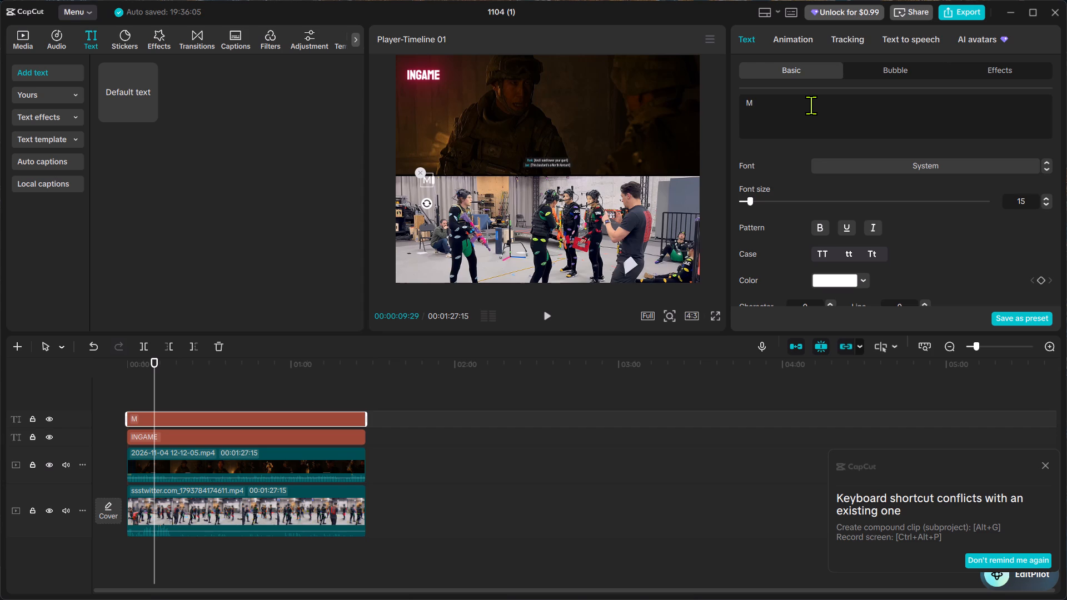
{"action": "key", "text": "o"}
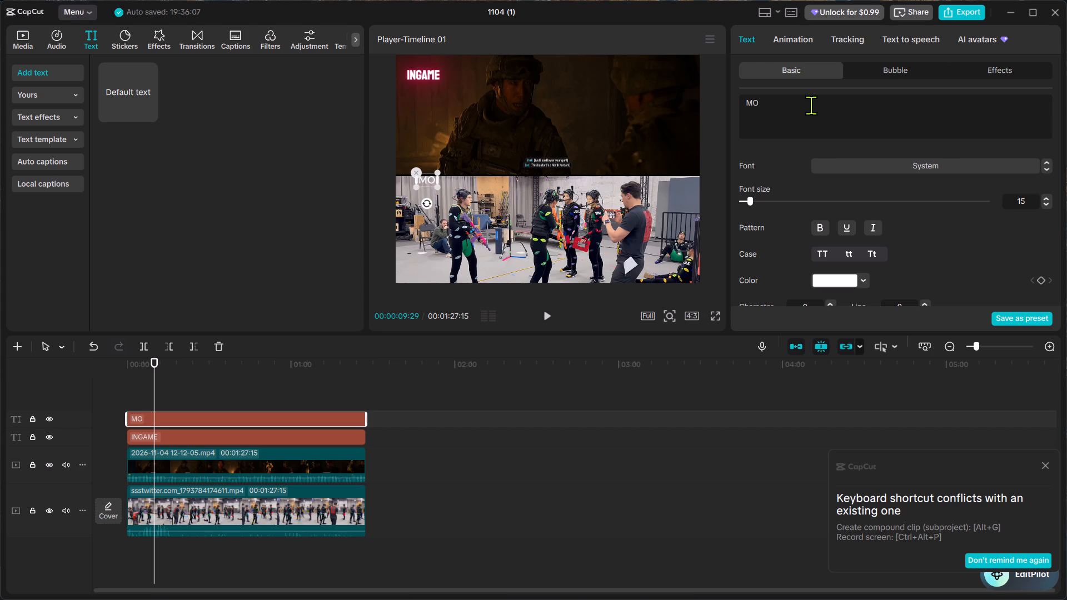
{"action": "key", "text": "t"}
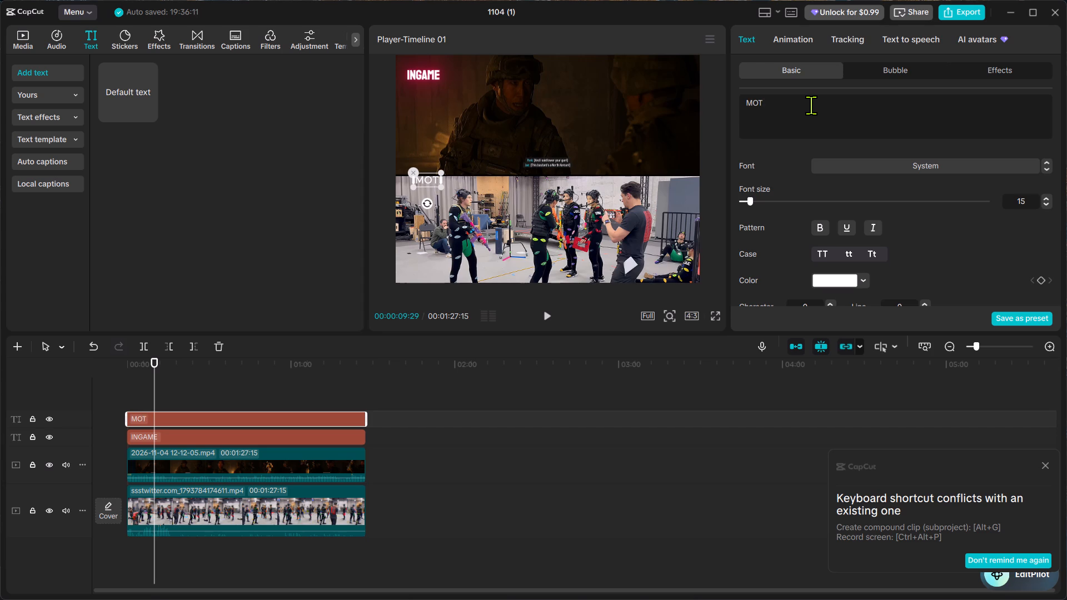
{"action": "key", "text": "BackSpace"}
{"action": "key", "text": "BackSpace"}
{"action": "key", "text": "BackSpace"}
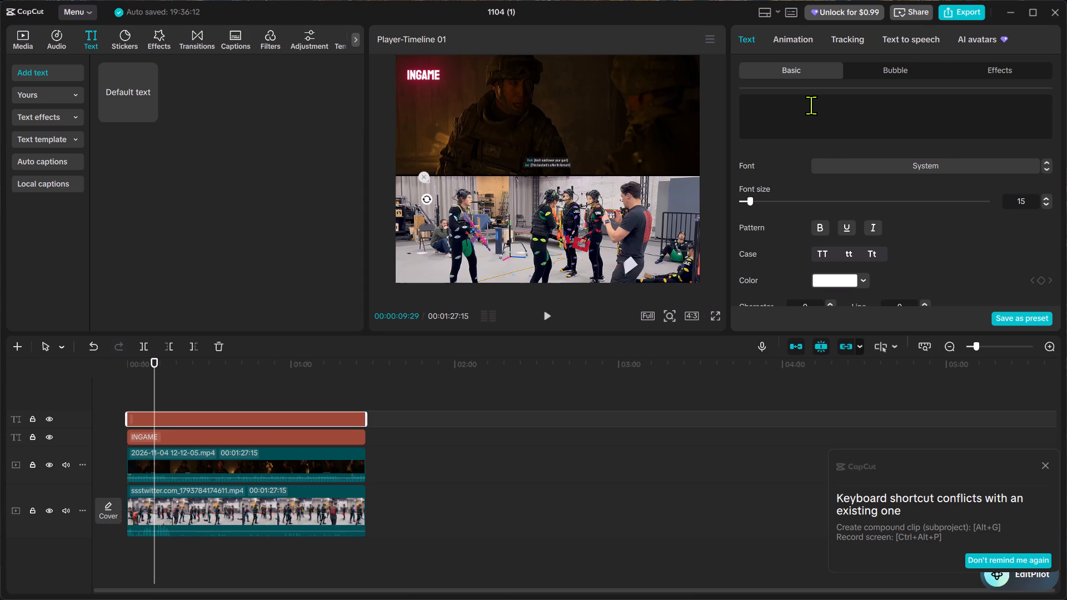
Enter "BTS (MOTION CAPTURE)" as the new text's content.
{"action": "type", "text": "BT"}
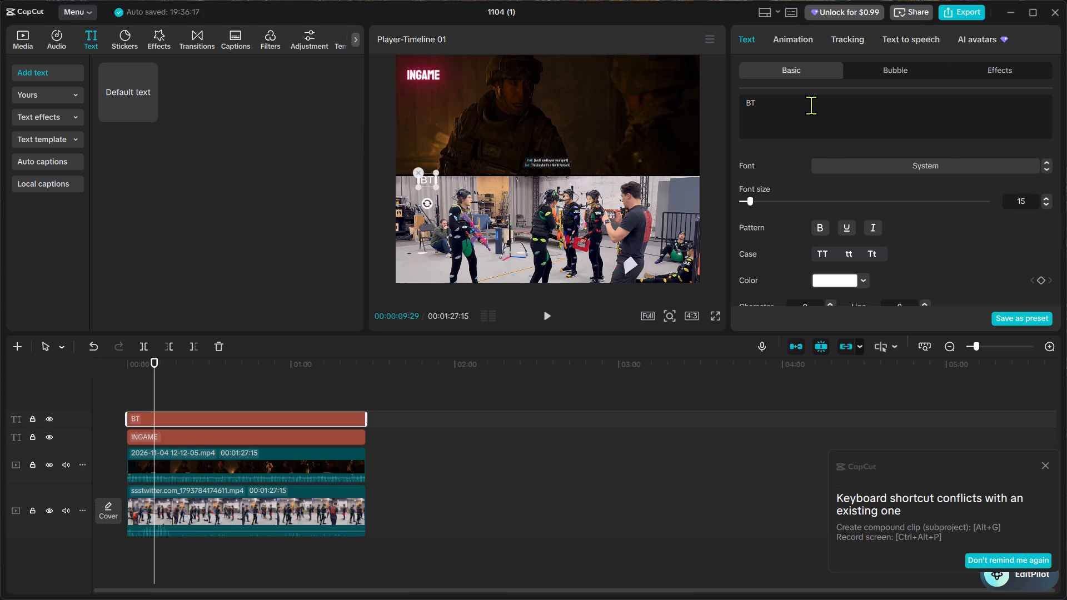
{"action": "key", "text": "s"}
{"action": "key", "text": "space"}
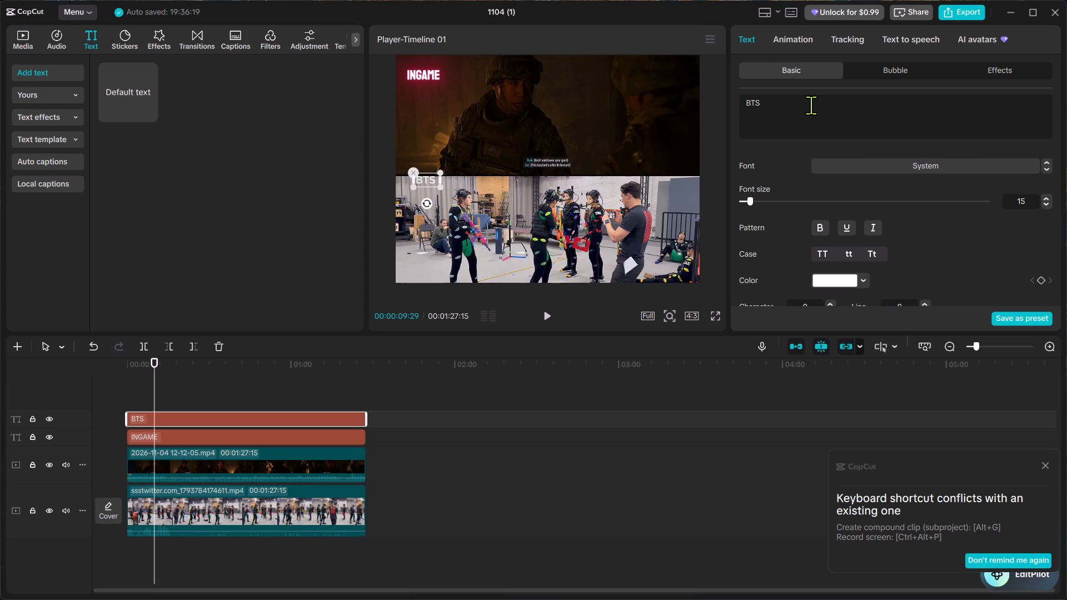
{"action": "key", "text": "shift+parenleft"}
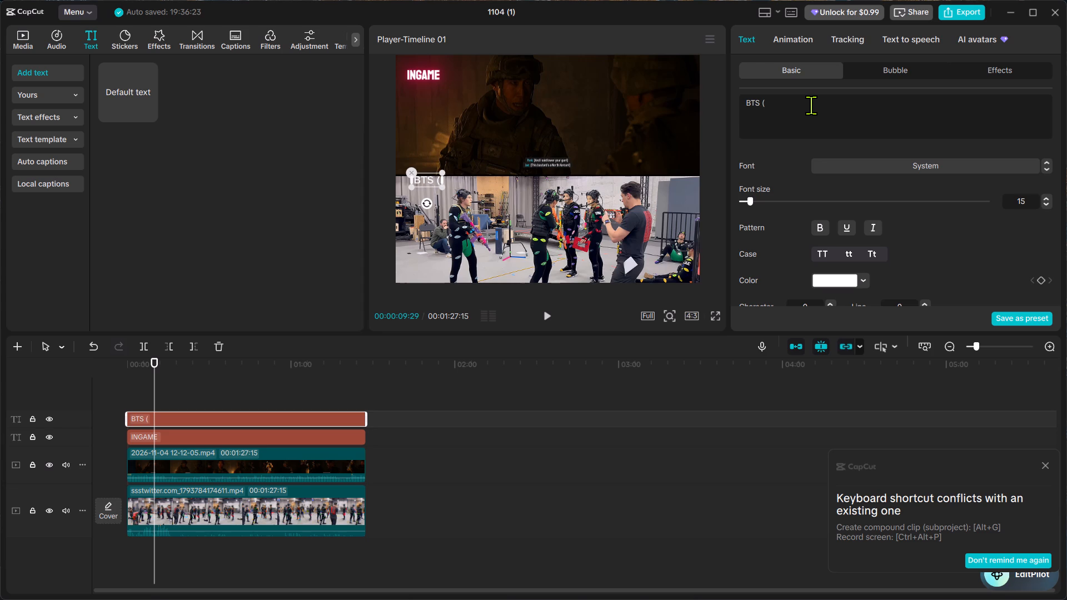
{"action": "type", "text": "MOTI"}
{"action": "type", "text": "ON C"}
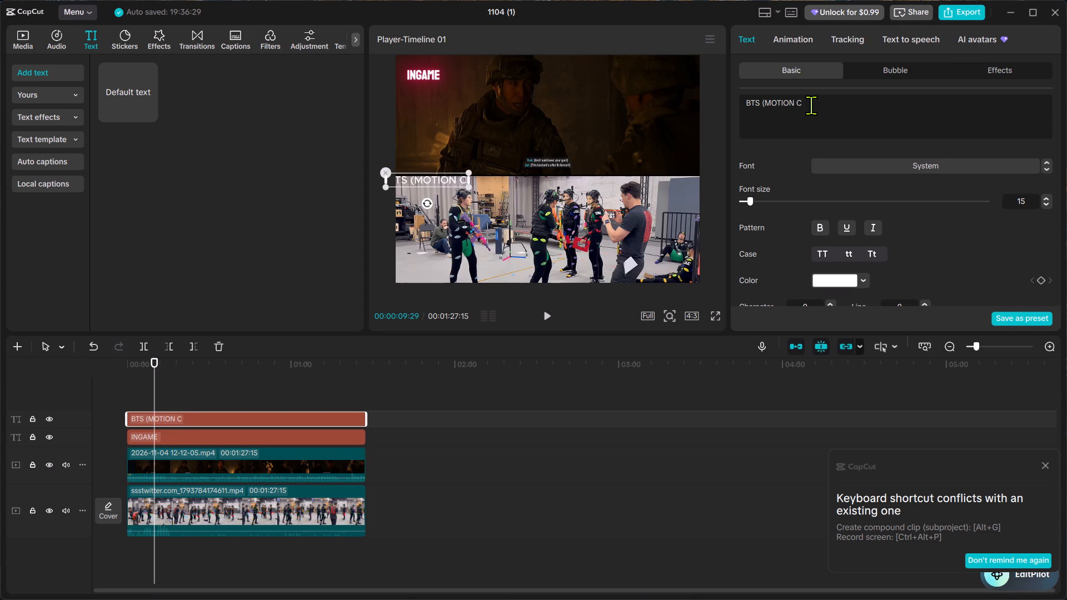
{"action": "type", "text": "APTURE"}
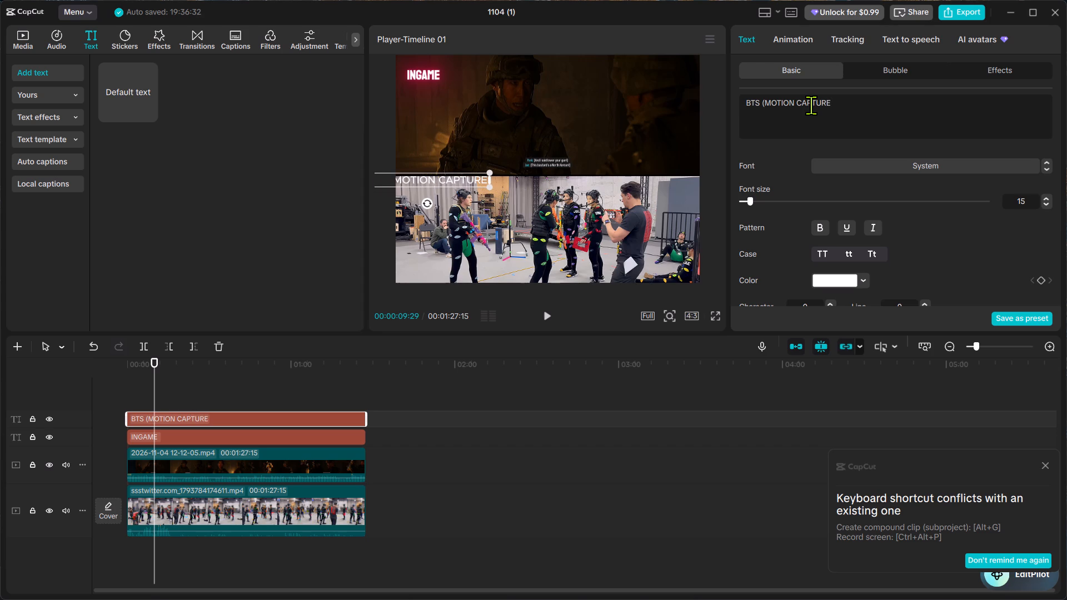
{"action": "key", "text": "shift+parenright"}
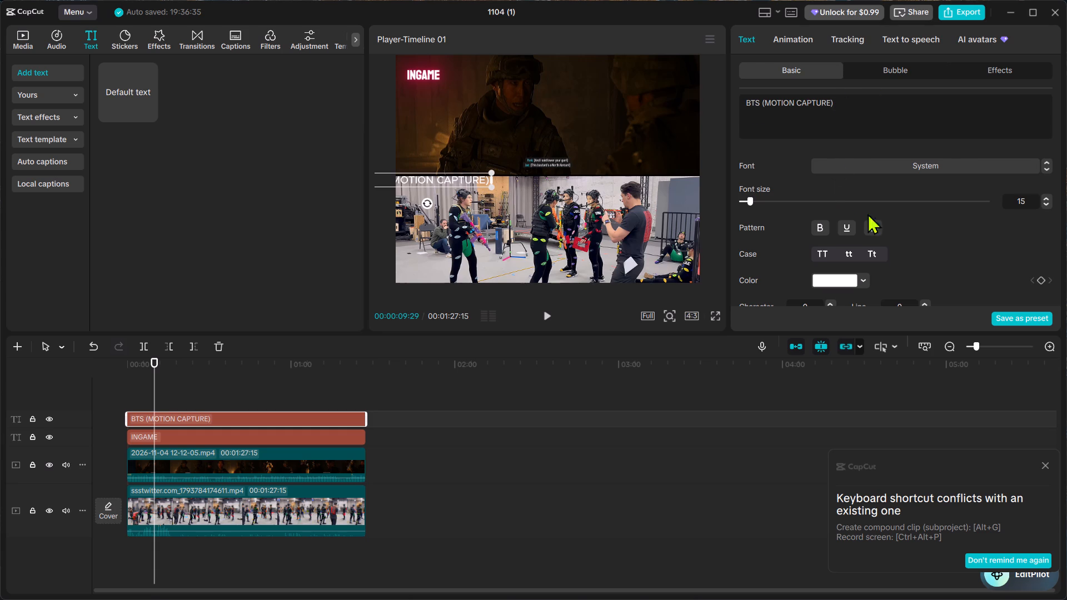
Apply the pink glow preset style to the BTS (MOTION CAPTURE) text.
{"action": "scroll", "coordinate": [901, 202], "scroll_direction": "down", "scroll_amount": 5}
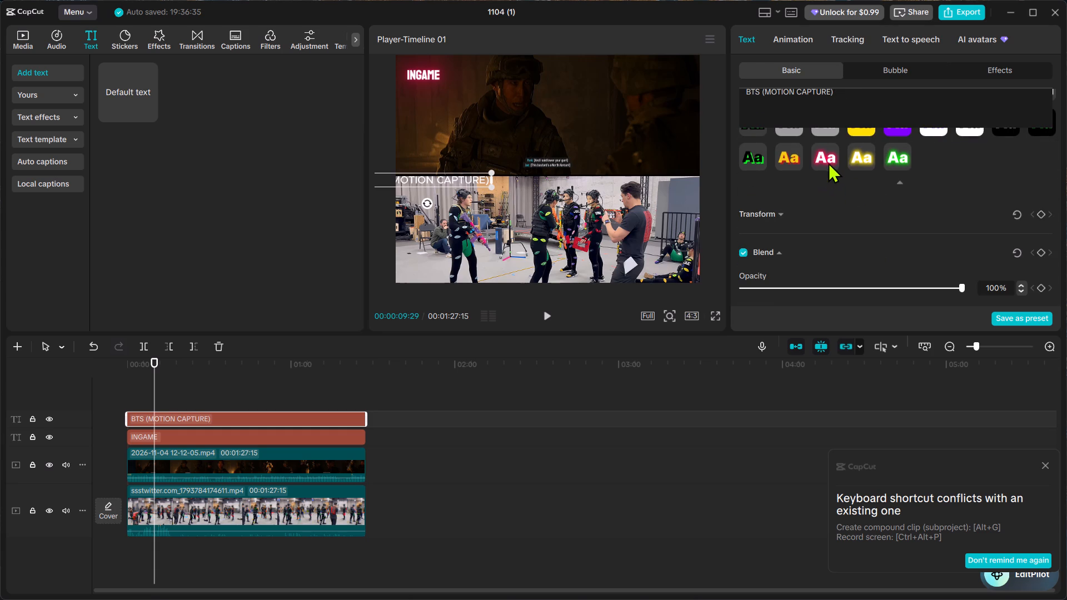
{"action": "left_click", "coordinate": [829, 162]}
Move the BTS (MOTION CAPTURE) text right so it fits inside the frame, flush with the motion-capture footage's left edge.
{"action": "left_click", "coordinate": [426, 173]}
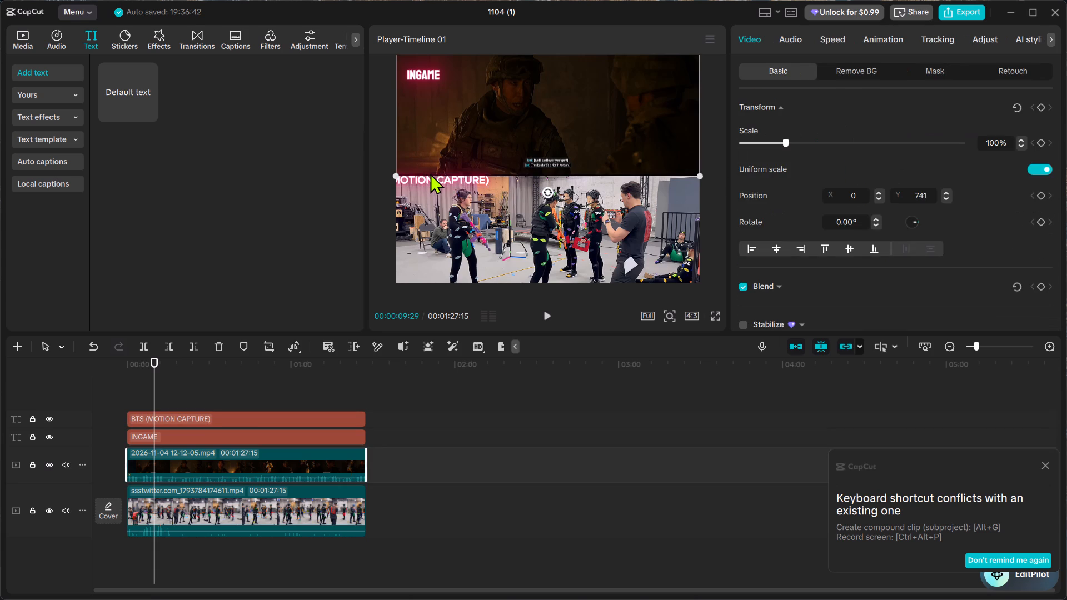
{"action": "left_click", "coordinate": [431, 176]}
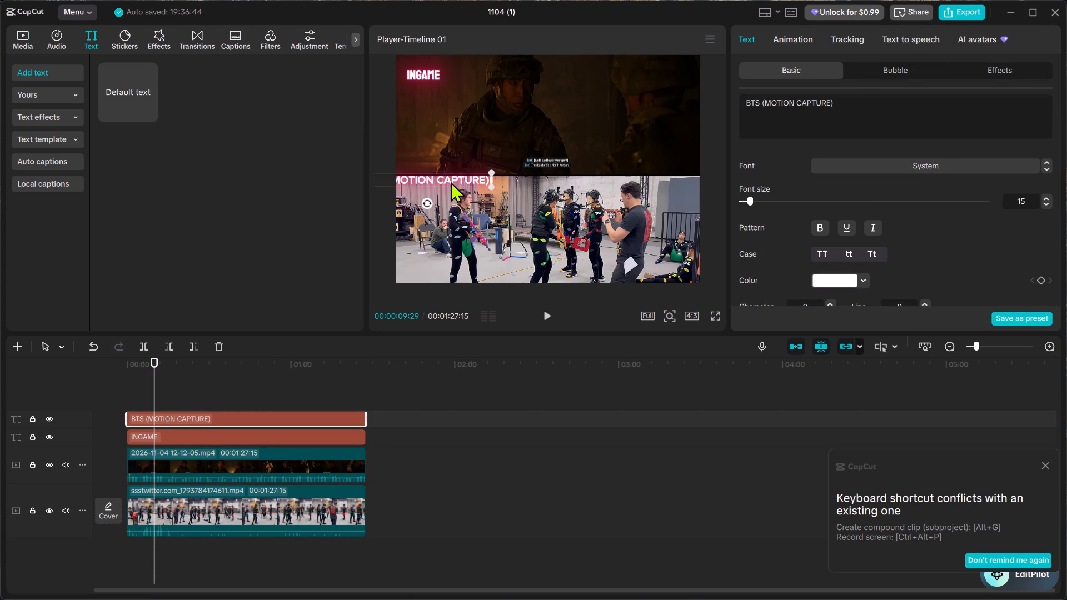
{"action": "left_click_drag", "start_coordinate": [449, 179], "coordinate": [483, 182]}
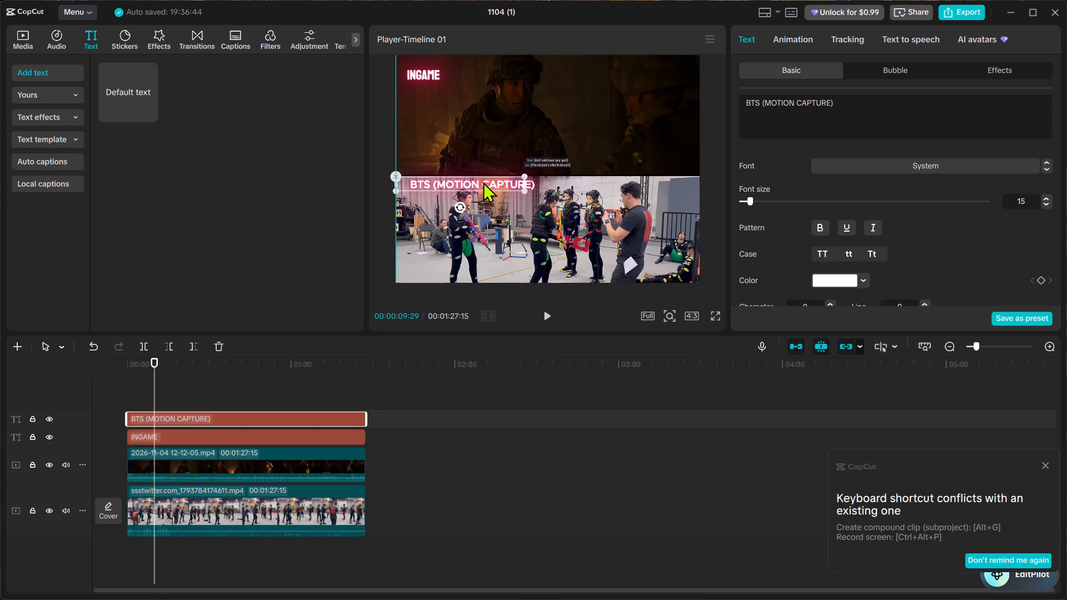
{"action": "left_click_drag", "start_coordinate": [483, 182], "coordinate": [482, 181]}
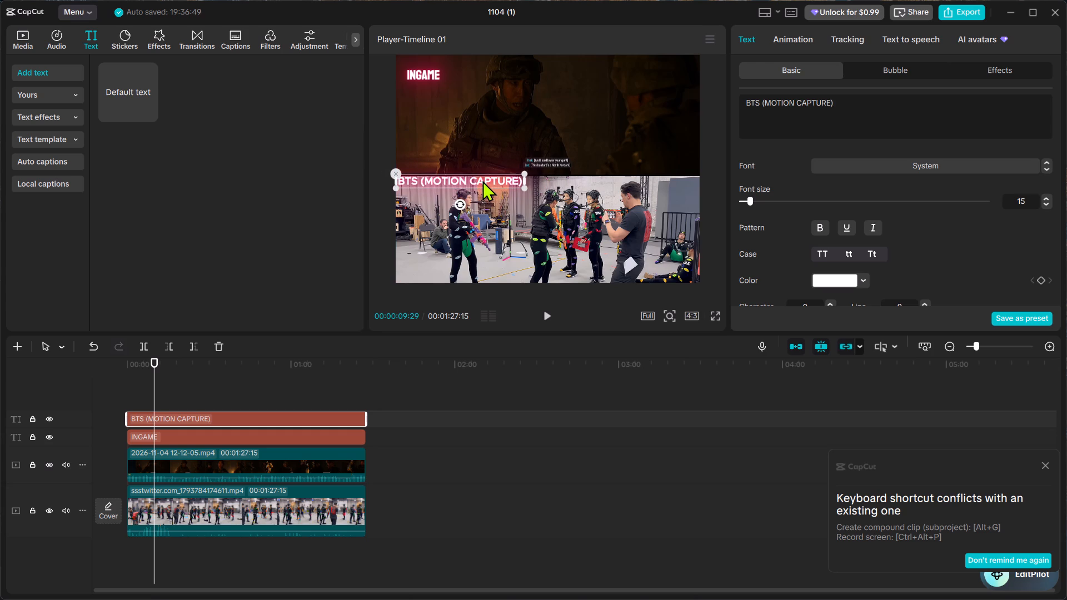
Move the INGAME text up and left against the frame's left edge, in line with the BTS (MOTION CAPTURE) label.
{"action": "left_click", "coordinate": [422, 67]}
{"action": "left_click_drag", "start_coordinate": [421, 68], "coordinate": [412, 61]}
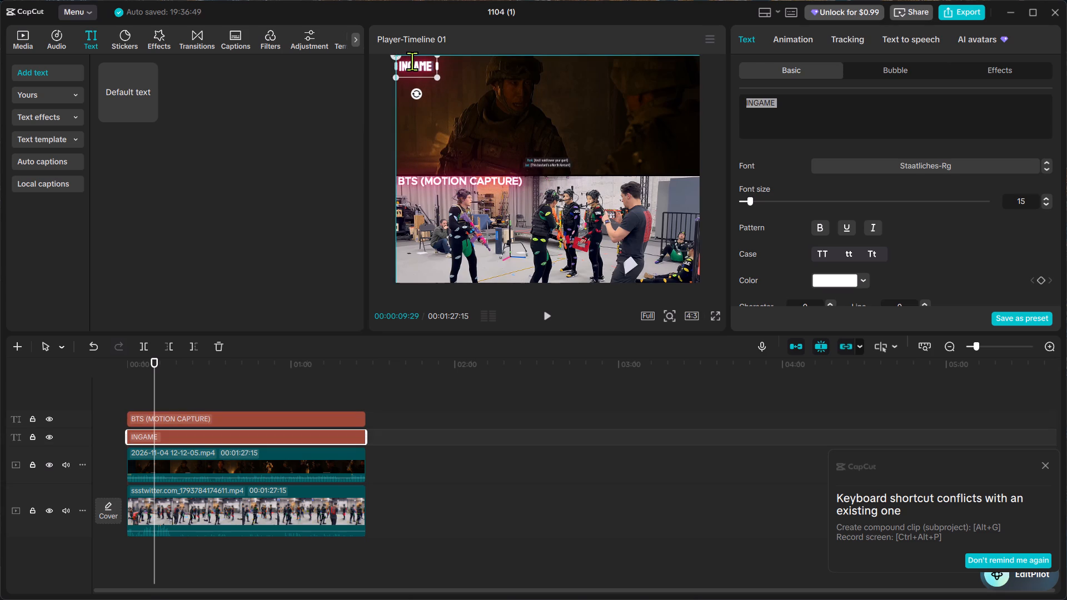
{"action": "left_click_drag", "start_coordinate": [412, 61], "coordinate": [412, 63]}
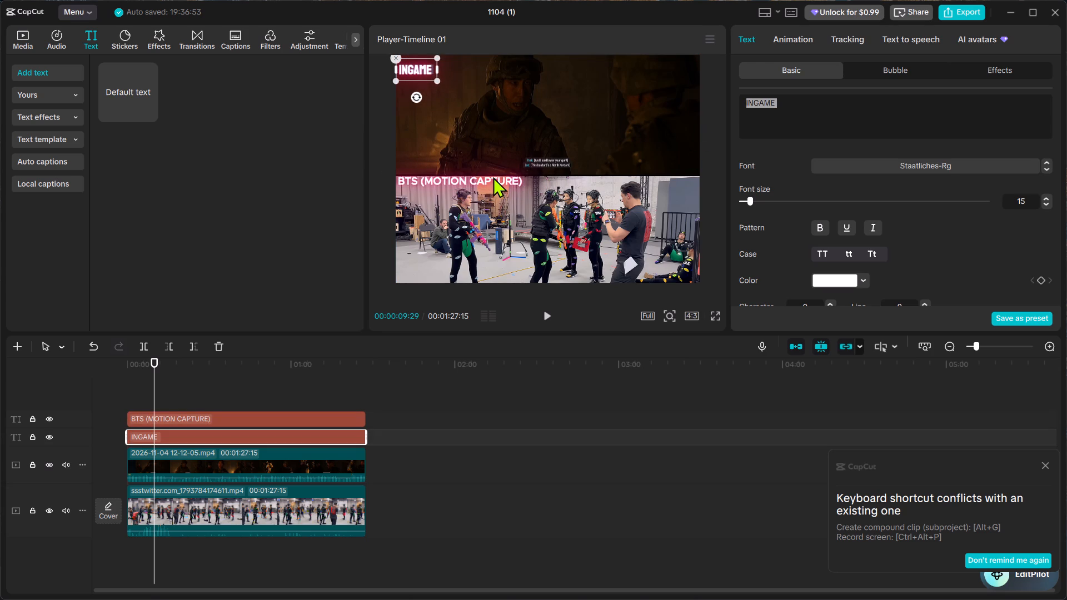
Underline both the BTS (MOTION CAPTURE) text and the INGAME text.
{"action": "left_click", "coordinate": [492, 177]}
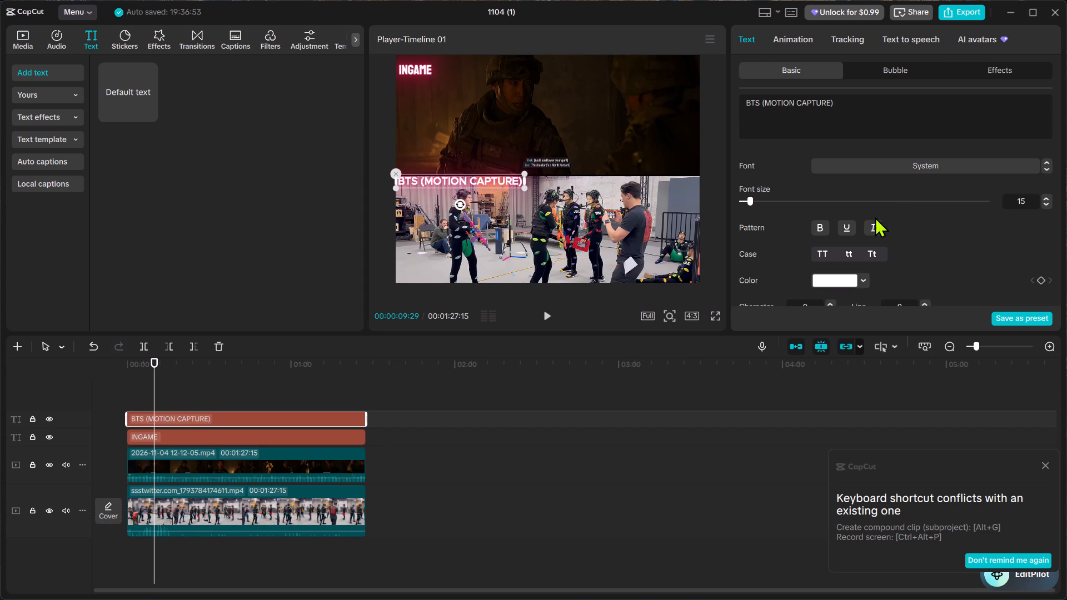
{"action": "left_click", "coordinate": [844, 225]}
{"action": "left_click", "coordinate": [420, 65]}
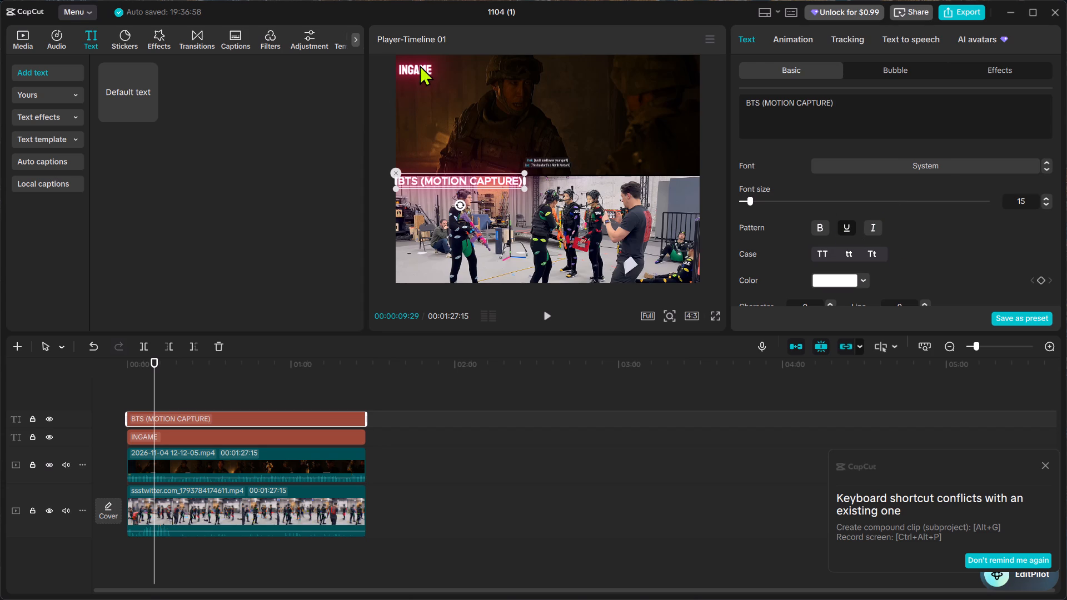
{"action": "left_click", "coordinate": [847, 227]}
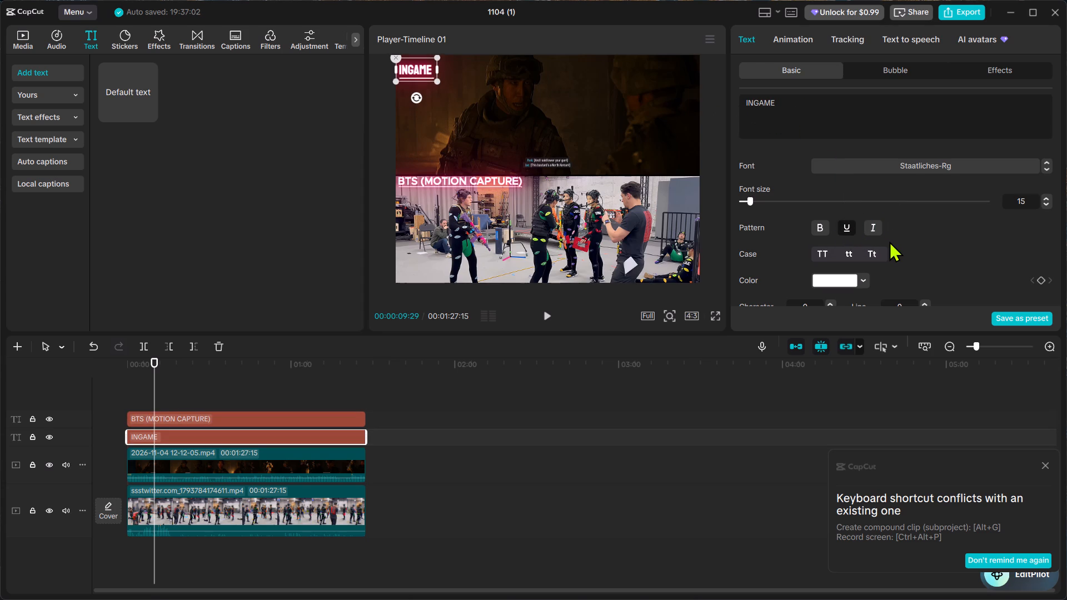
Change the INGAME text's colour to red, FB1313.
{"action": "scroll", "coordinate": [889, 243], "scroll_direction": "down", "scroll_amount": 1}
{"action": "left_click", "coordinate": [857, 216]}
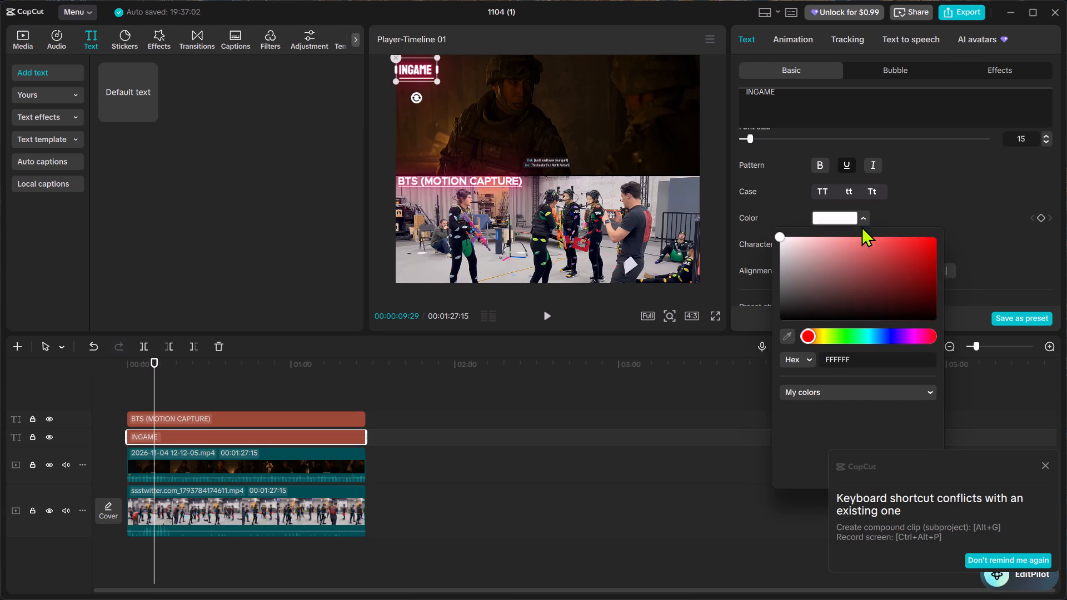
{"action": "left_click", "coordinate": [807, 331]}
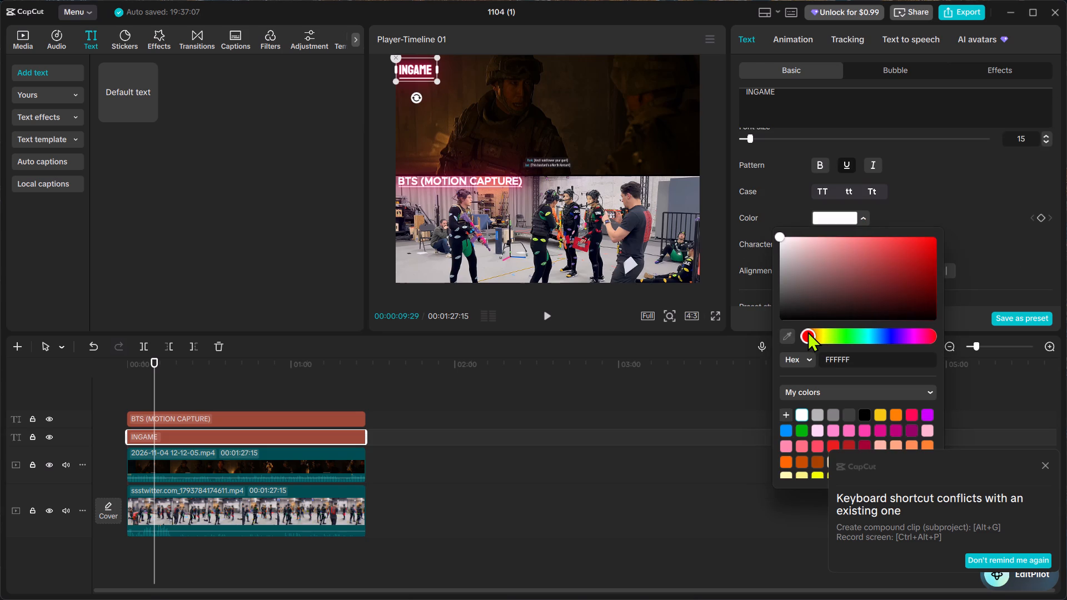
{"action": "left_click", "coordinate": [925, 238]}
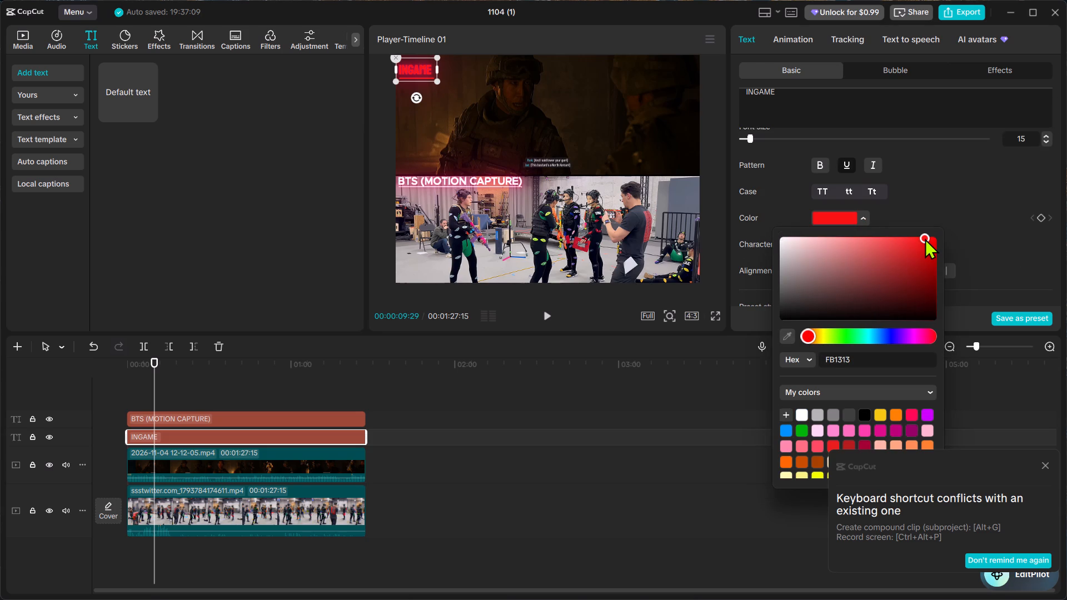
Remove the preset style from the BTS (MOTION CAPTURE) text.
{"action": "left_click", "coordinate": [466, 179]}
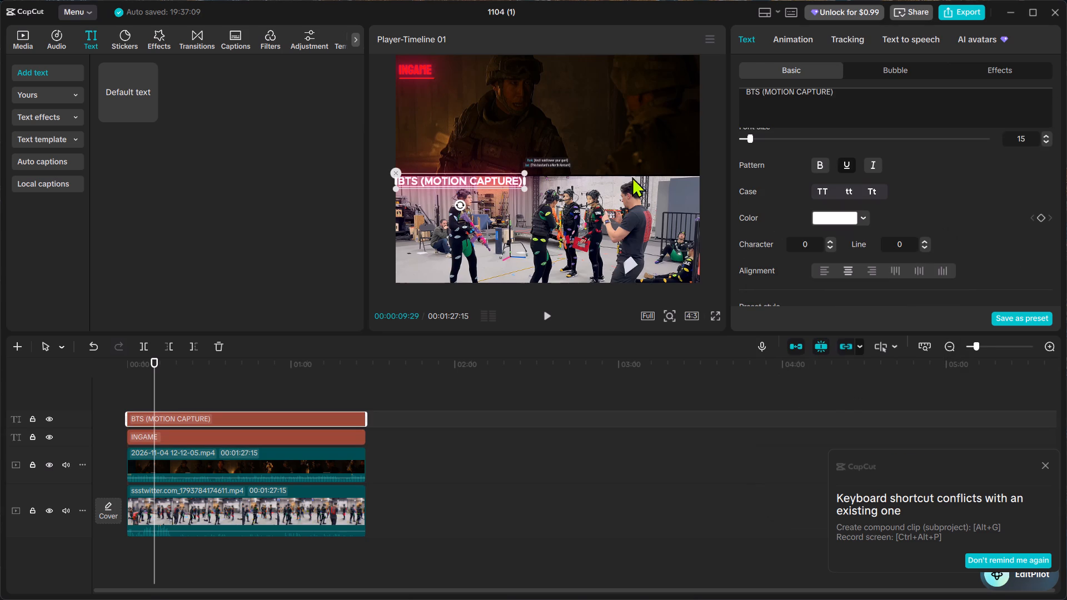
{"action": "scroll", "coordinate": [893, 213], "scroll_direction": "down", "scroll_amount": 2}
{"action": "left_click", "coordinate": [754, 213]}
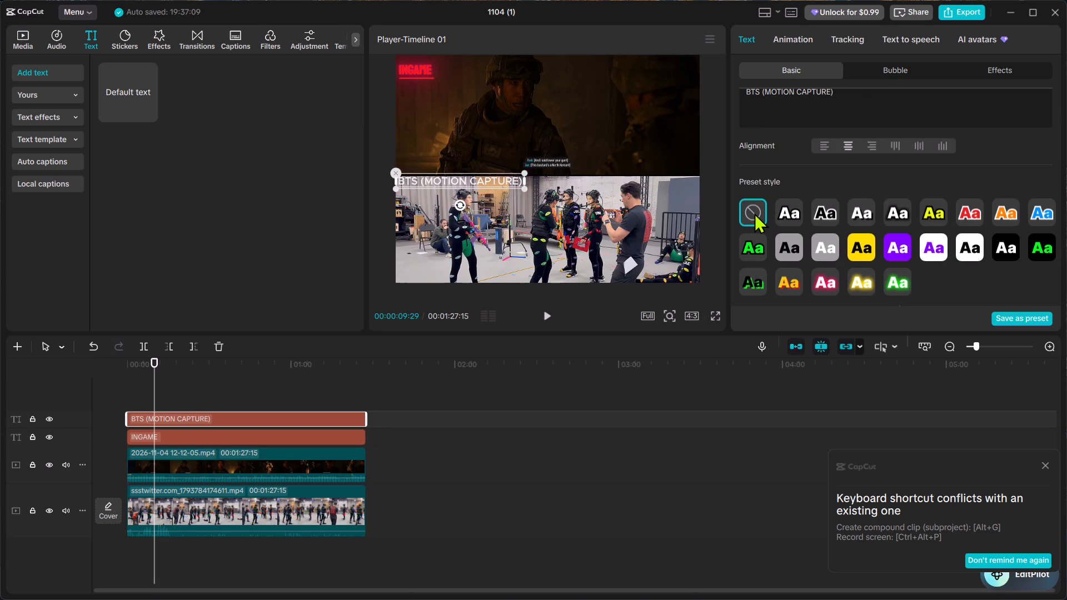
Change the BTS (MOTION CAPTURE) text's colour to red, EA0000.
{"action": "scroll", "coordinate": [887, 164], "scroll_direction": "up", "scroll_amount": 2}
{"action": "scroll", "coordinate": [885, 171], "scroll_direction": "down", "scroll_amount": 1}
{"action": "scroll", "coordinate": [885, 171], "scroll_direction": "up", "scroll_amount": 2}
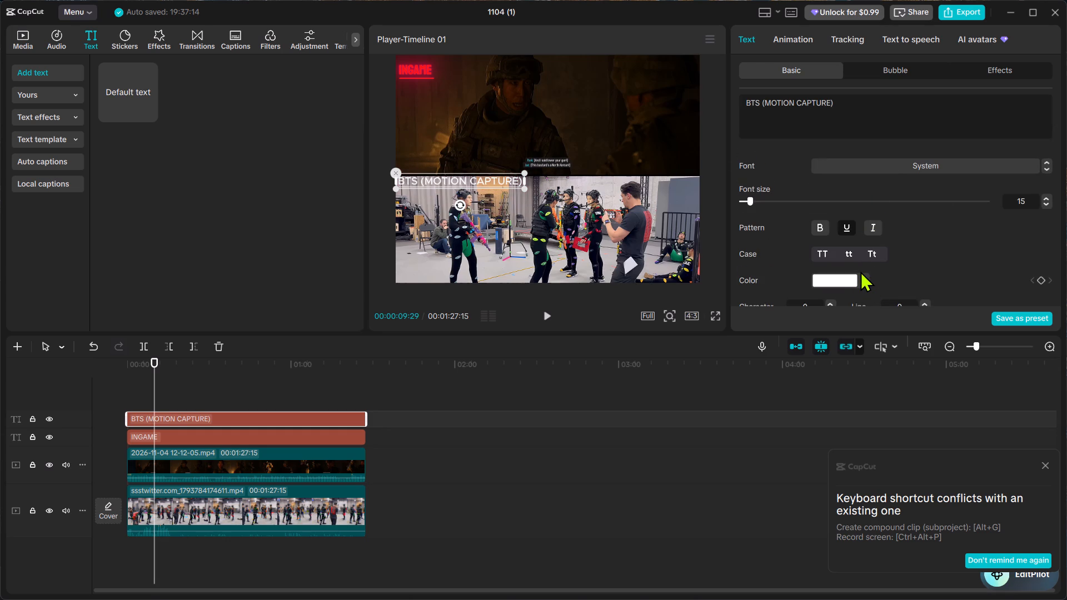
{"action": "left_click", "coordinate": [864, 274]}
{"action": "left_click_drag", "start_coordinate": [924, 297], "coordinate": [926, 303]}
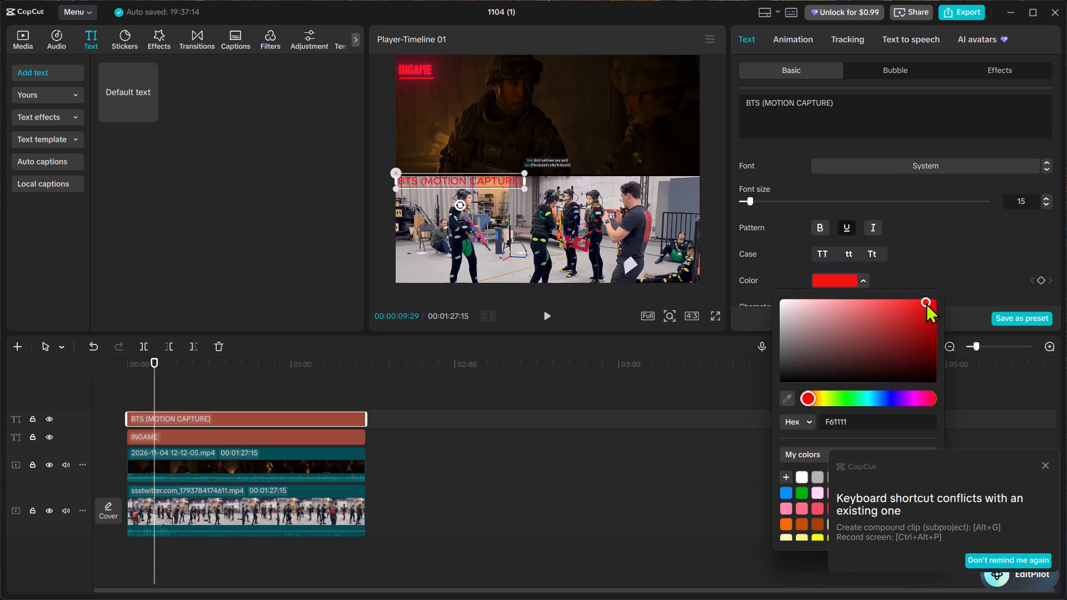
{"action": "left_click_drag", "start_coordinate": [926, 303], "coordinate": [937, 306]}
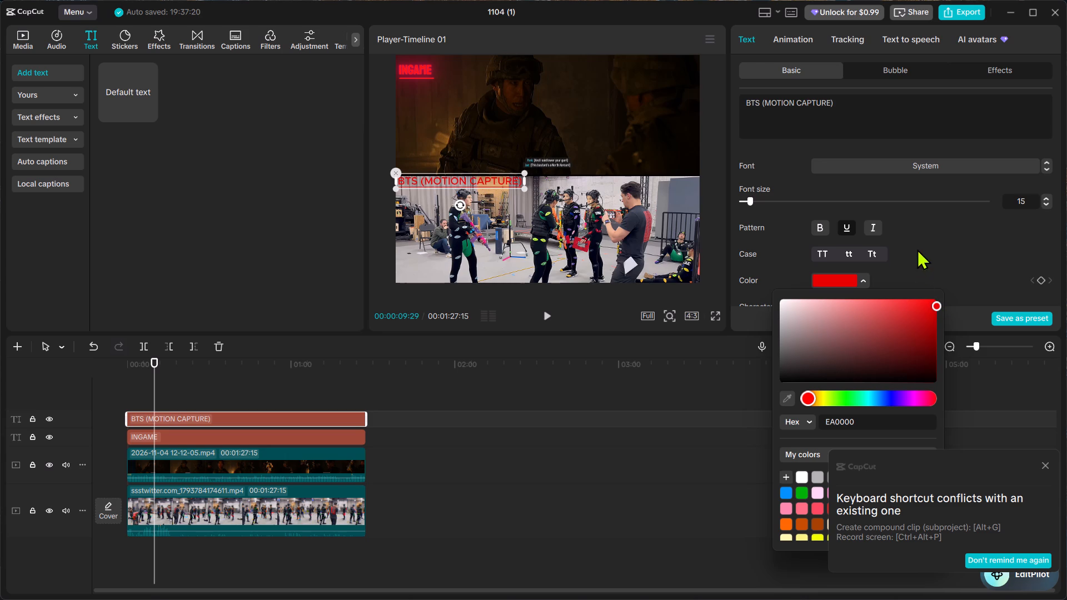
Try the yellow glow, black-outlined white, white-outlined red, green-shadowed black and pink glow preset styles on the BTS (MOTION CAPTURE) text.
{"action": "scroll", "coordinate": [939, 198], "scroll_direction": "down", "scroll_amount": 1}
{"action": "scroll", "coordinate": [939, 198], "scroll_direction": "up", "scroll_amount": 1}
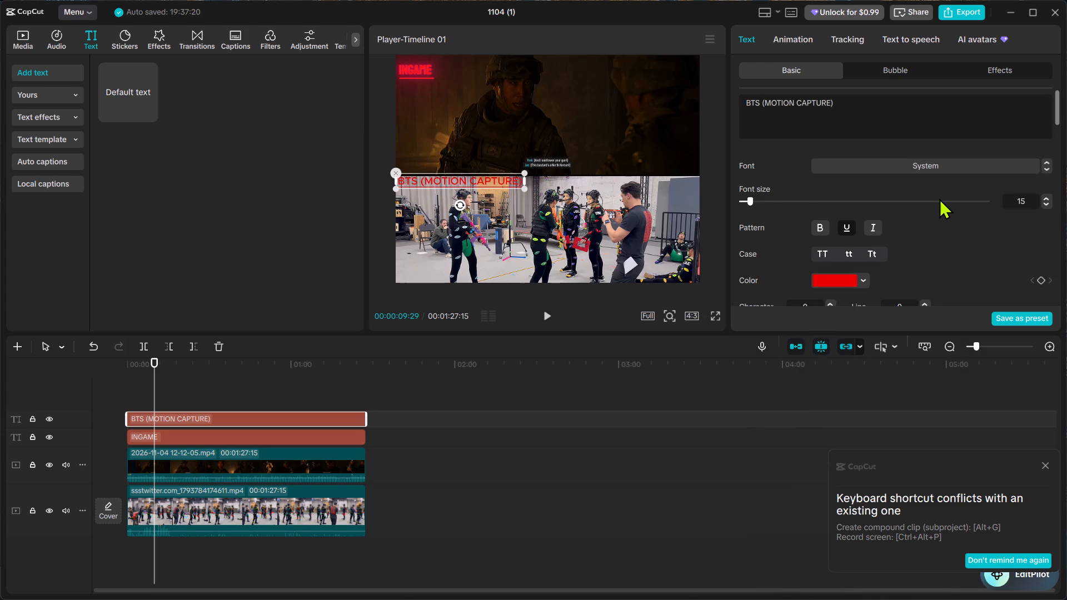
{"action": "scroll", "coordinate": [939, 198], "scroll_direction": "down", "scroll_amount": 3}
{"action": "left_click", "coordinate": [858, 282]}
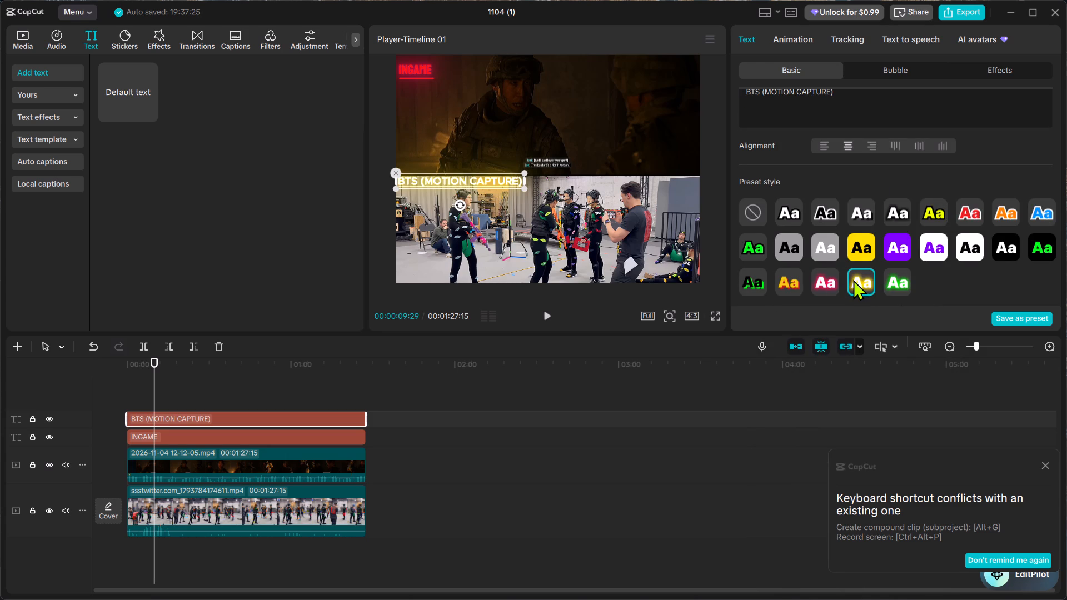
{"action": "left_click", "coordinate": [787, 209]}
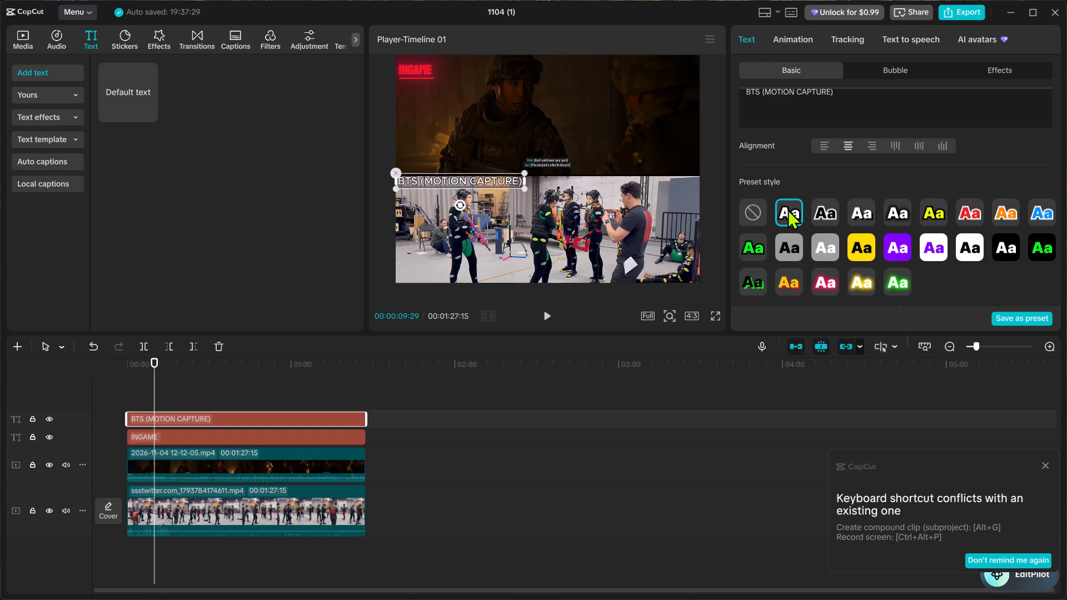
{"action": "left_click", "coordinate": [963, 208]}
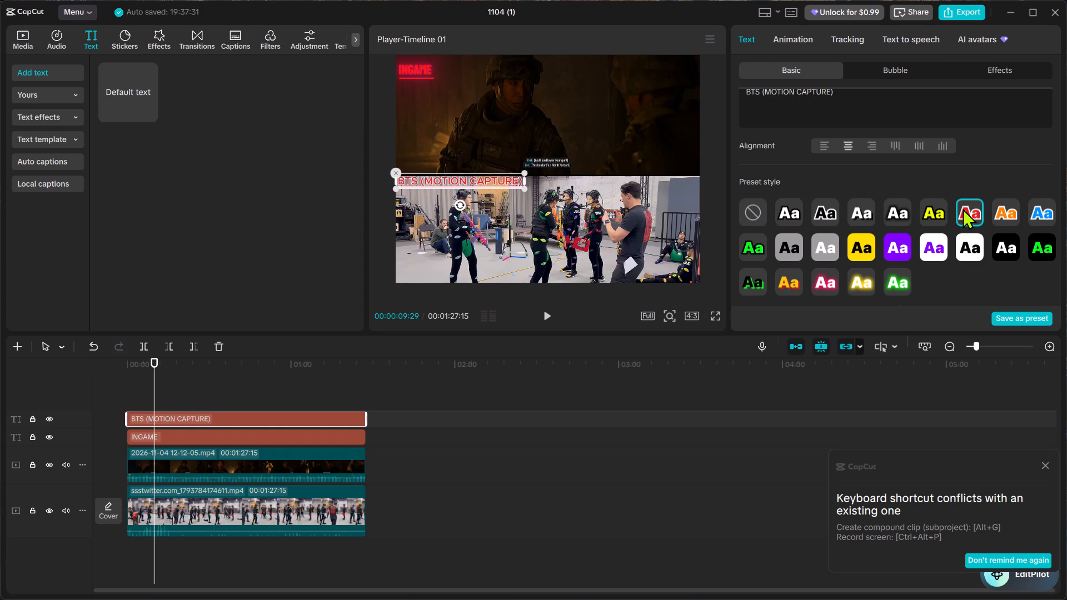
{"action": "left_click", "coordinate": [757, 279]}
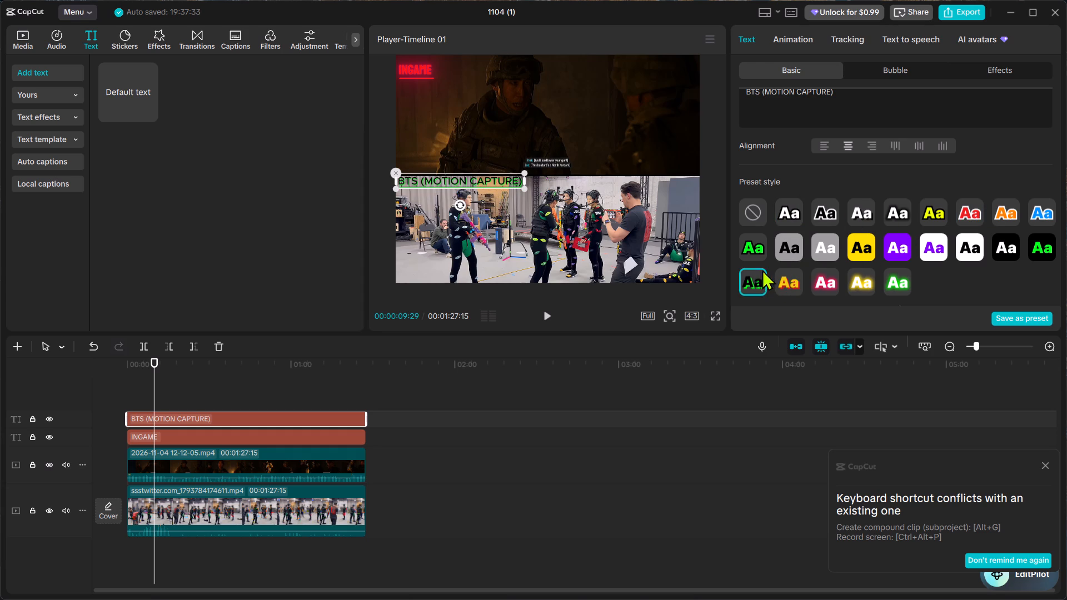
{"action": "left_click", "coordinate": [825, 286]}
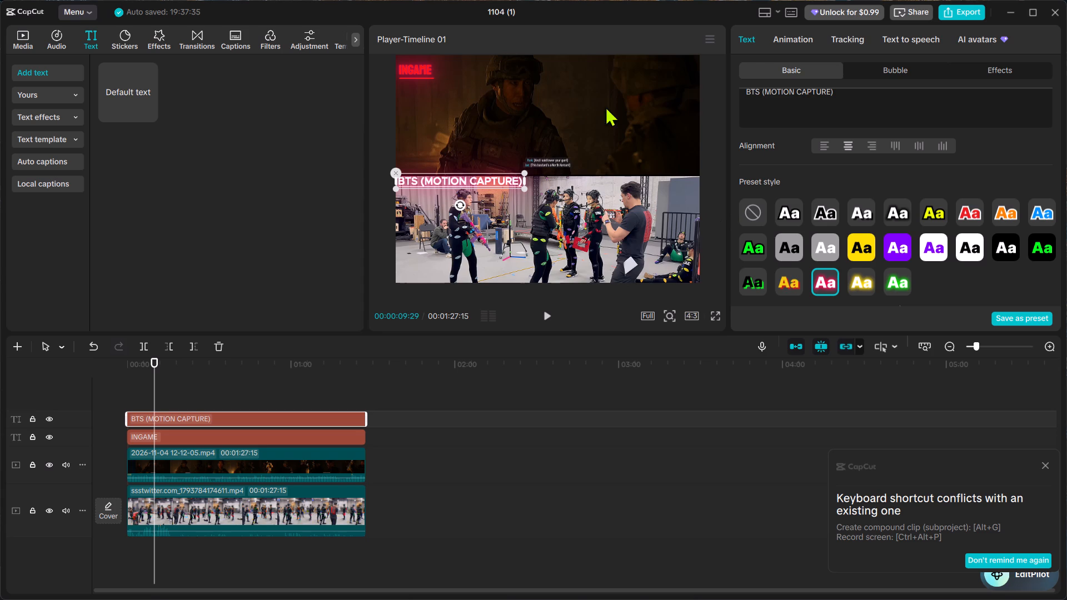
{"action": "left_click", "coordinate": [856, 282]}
Apply the green glow preset style to the BTS (MOTION CAPTURE) text.
{"action": "left_click", "coordinate": [906, 280]}
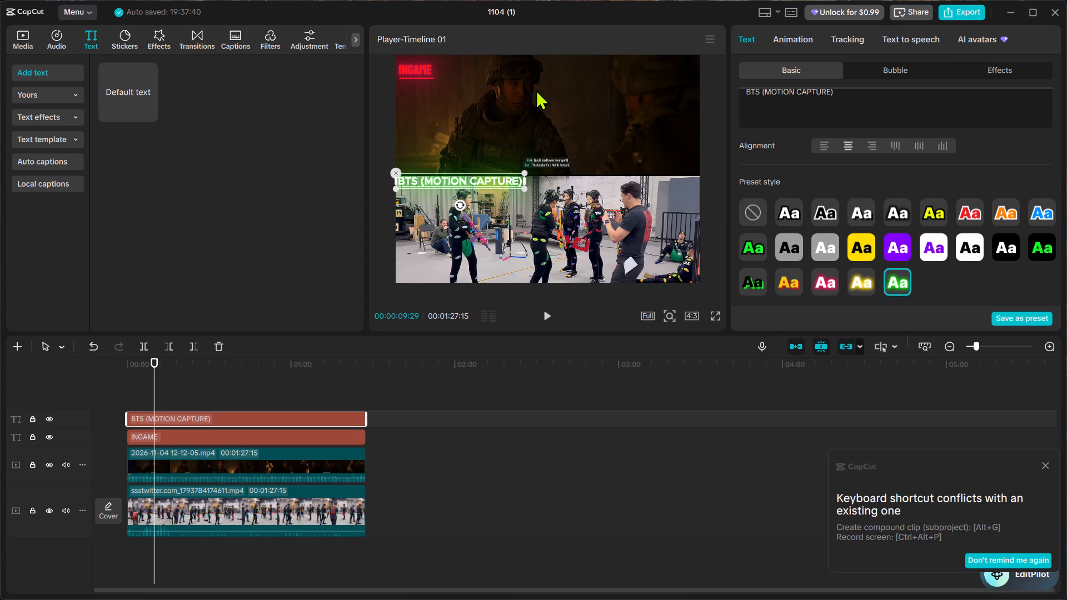
Apply the pink glow preset style to the INGAME text in place of its red colouring.
{"action": "left_click", "coordinate": [420, 73]}
{"action": "scroll", "coordinate": [890, 162], "scroll_direction": "down", "scroll_amount": 2}
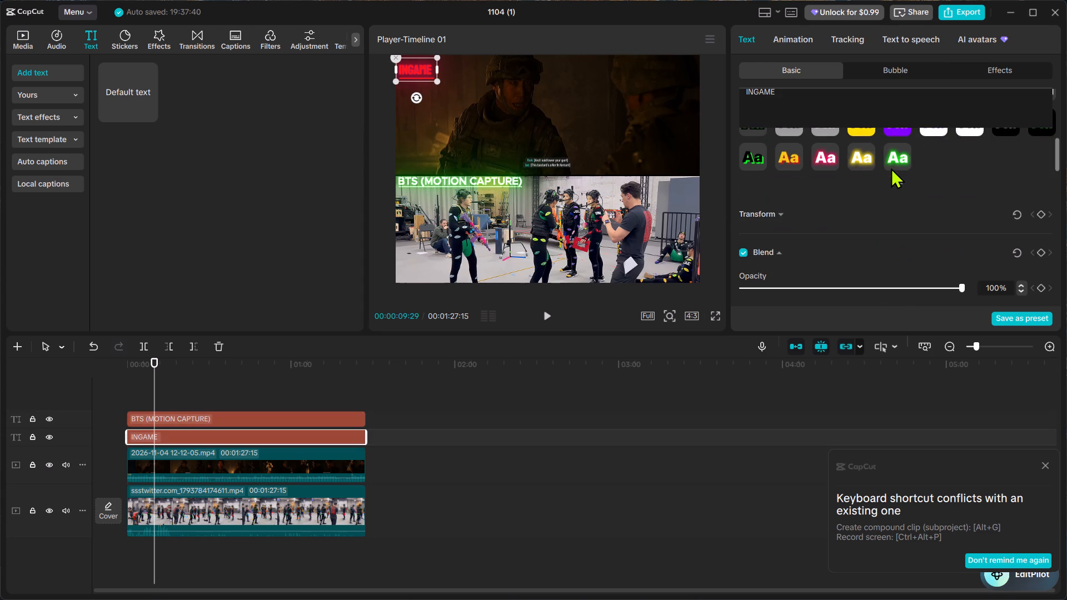
{"action": "left_click", "coordinate": [822, 158]}
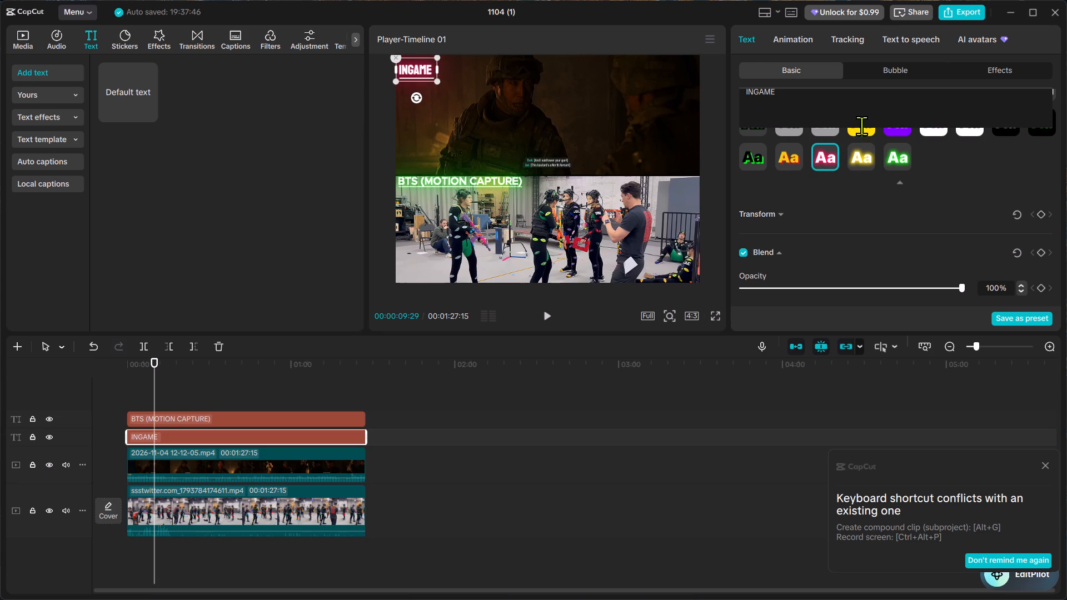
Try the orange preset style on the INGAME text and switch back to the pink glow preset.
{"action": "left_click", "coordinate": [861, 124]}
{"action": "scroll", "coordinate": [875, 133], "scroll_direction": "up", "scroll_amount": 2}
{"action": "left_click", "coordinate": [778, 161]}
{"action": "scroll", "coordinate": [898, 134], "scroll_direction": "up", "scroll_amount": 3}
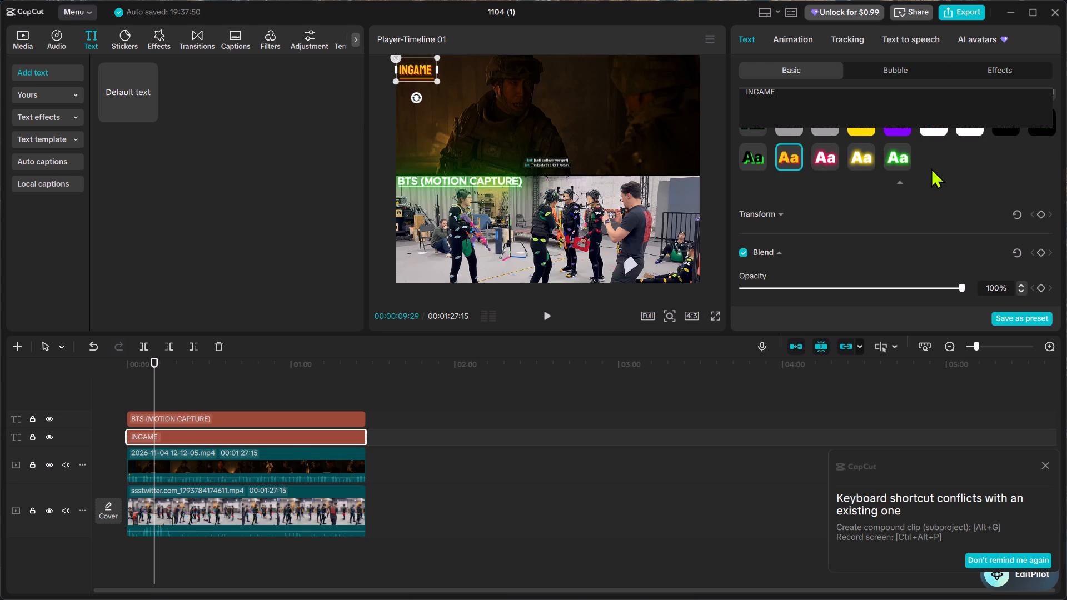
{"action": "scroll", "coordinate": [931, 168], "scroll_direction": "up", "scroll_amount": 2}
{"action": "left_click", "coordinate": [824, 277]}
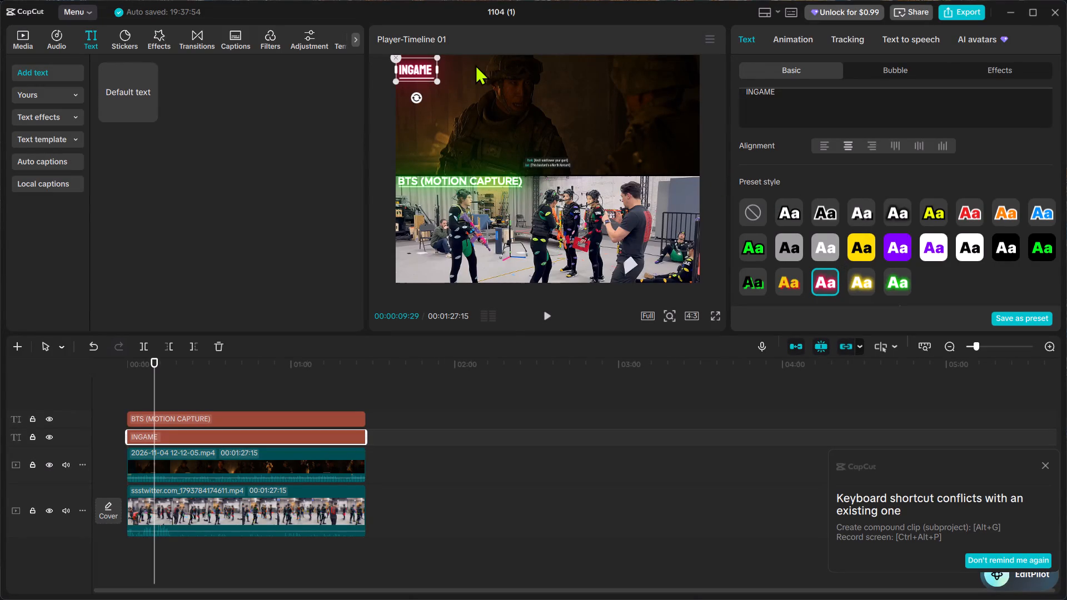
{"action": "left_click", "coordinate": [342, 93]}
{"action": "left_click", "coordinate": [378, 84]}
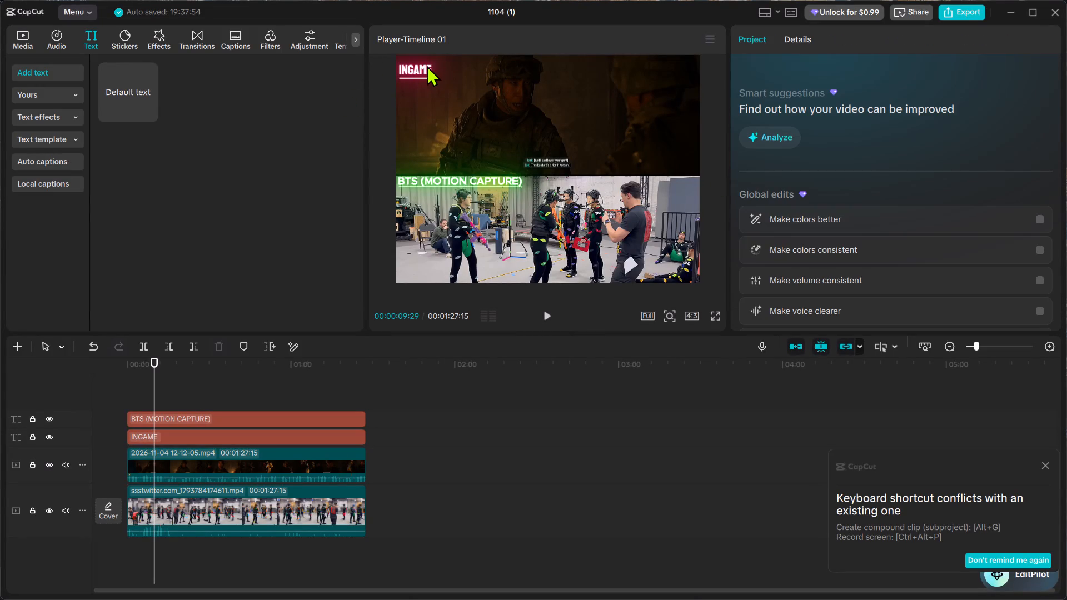
Widen the INGAME text's box and reposition the label in the frame's upper-left corner, slightly in from the left edge.
{"action": "left_click", "coordinate": [416, 64]}
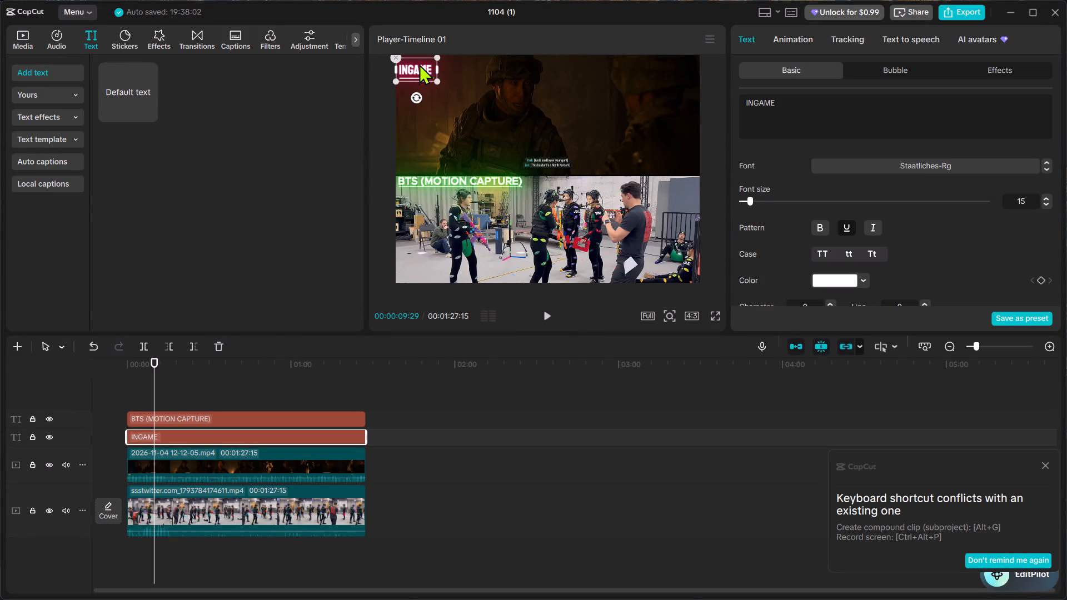
{"action": "left_click_drag", "start_coordinate": [434, 64], "coordinate": [446, 63]}
{"action": "left_click_drag", "start_coordinate": [436, 67], "coordinate": [455, 64]}
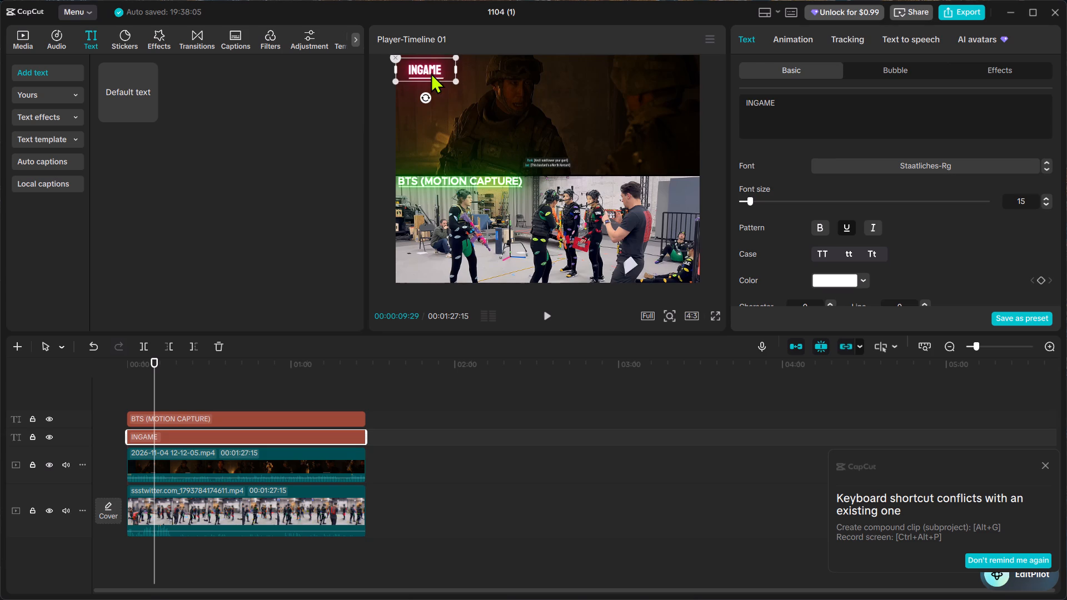
{"action": "left_click_drag", "start_coordinate": [427, 75], "coordinate": [428, 70]}
{"action": "left_click_drag", "start_coordinate": [425, 64], "coordinate": [419, 65]}
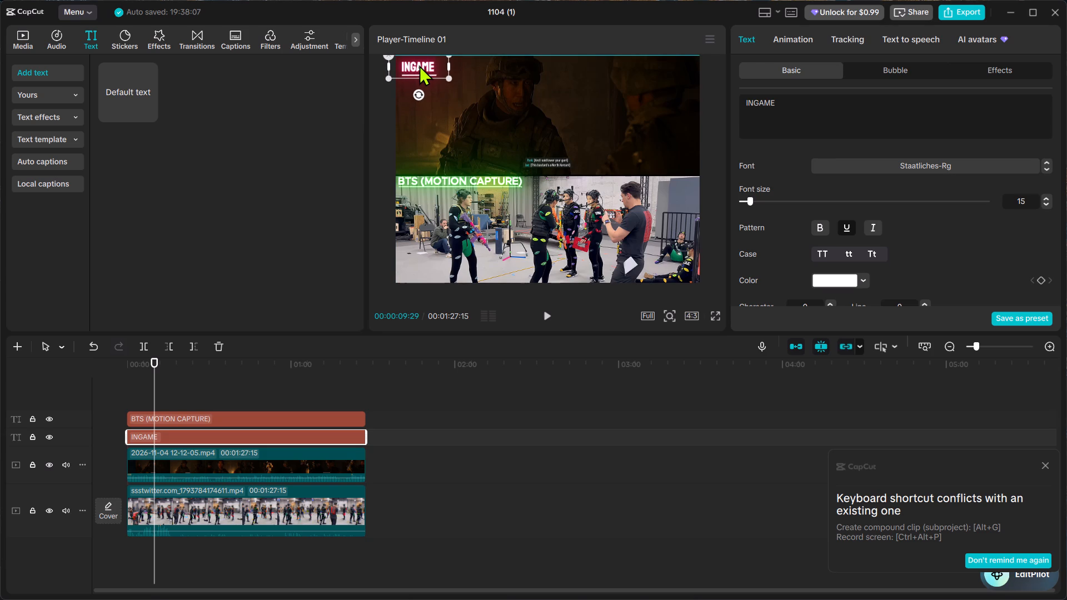
{"action": "left_click_drag", "start_coordinate": [419, 65], "coordinate": [419, 68]}
{"action": "left_click", "coordinate": [367, 123]}
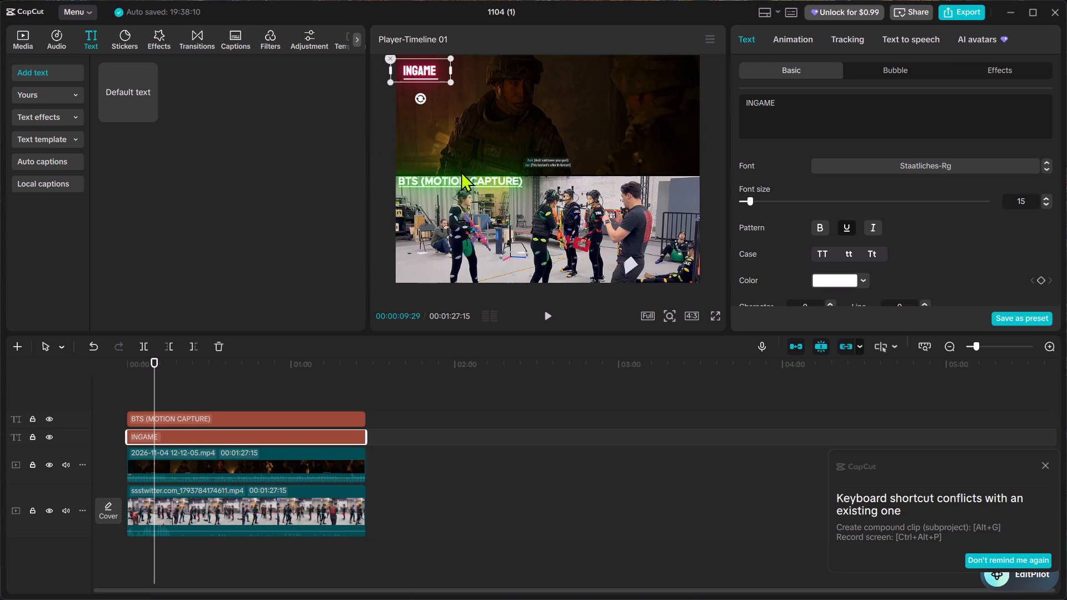
Play the timeline from the beginning to check both labels and the sync of the two videos.
{"action": "left_click", "coordinate": [596, 343]}
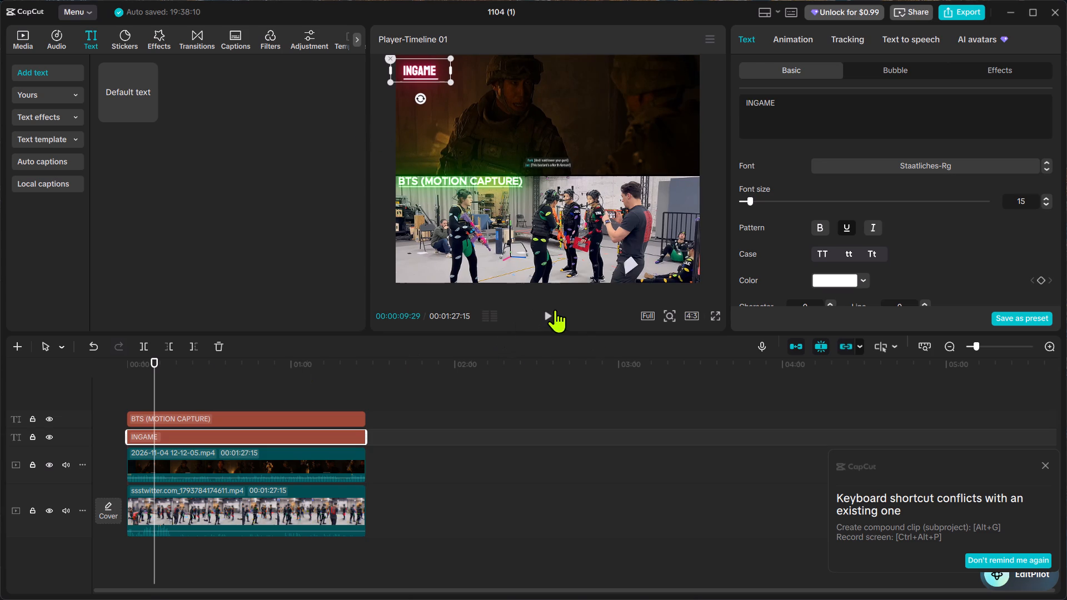
{"action": "left_click", "coordinate": [555, 309]}
{"action": "left_click_drag", "start_coordinate": [157, 372], "coordinate": [73, 375]}
{"action": "left_click", "coordinate": [252, 382]}
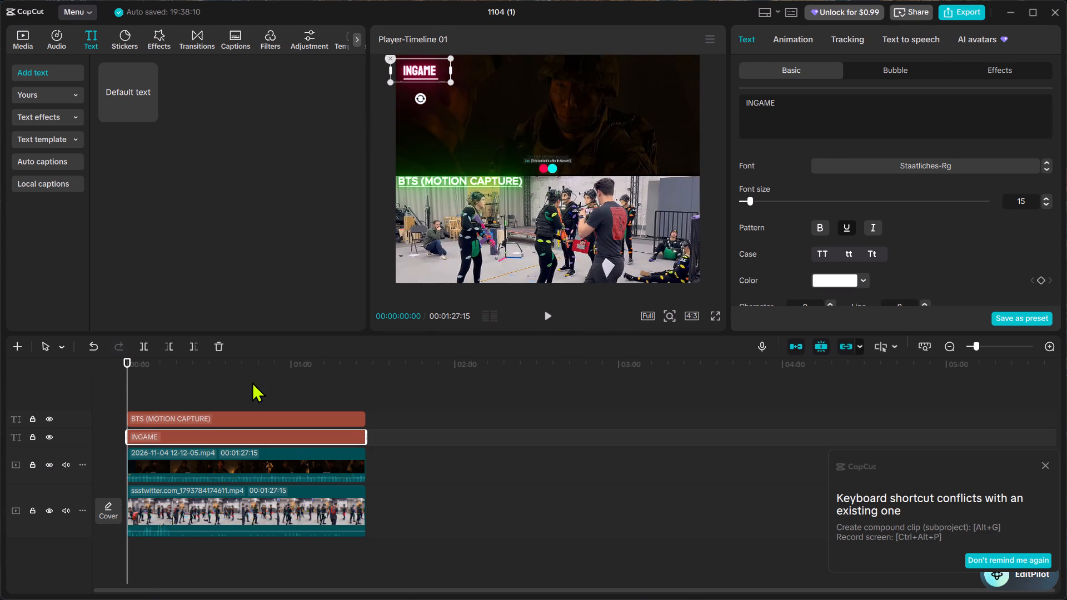
{"action": "left_click_drag", "start_coordinate": [253, 382], "coordinate": [252, 382]}
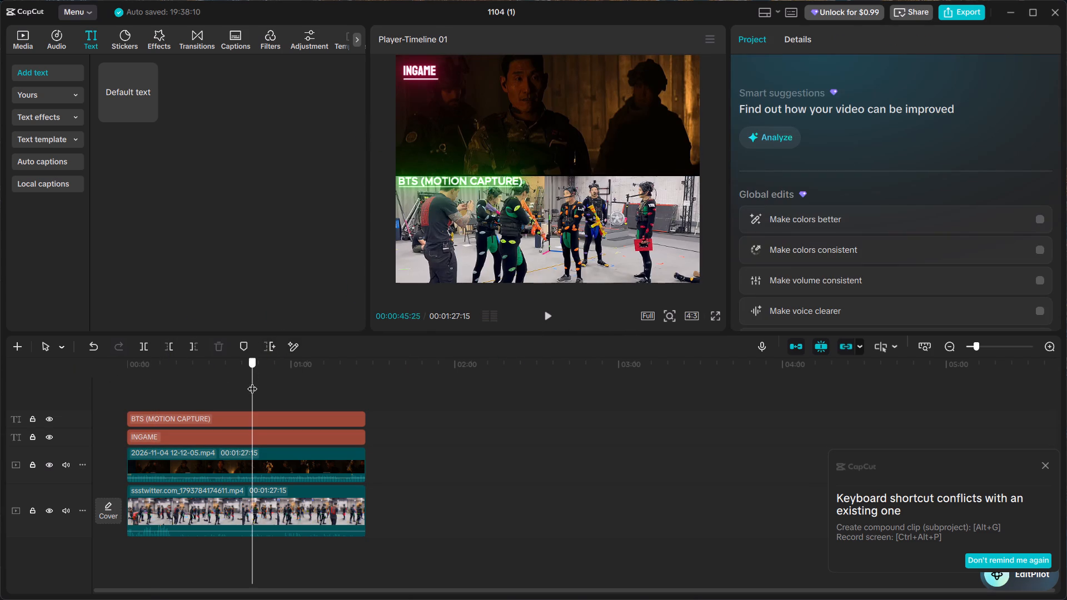
{"action": "left_click_drag", "start_coordinate": [252, 382], "coordinate": [0, 337]}
{"action": "left_click", "coordinate": [548, 322]}
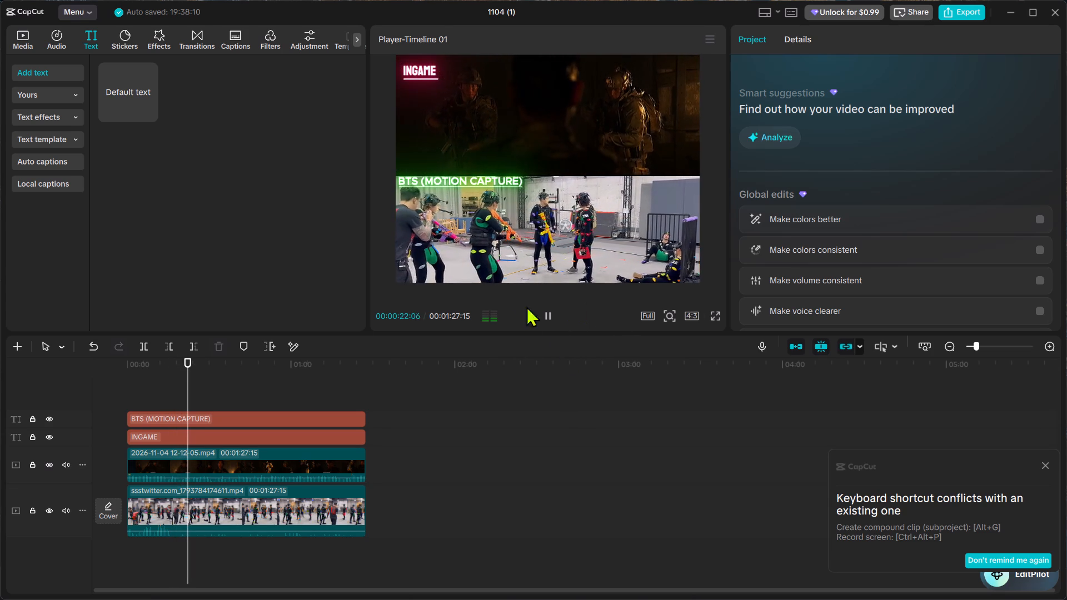
Raise the volume of the game footage clip to 20.0 dB.
{"action": "left_click", "coordinate": [317, 459]}
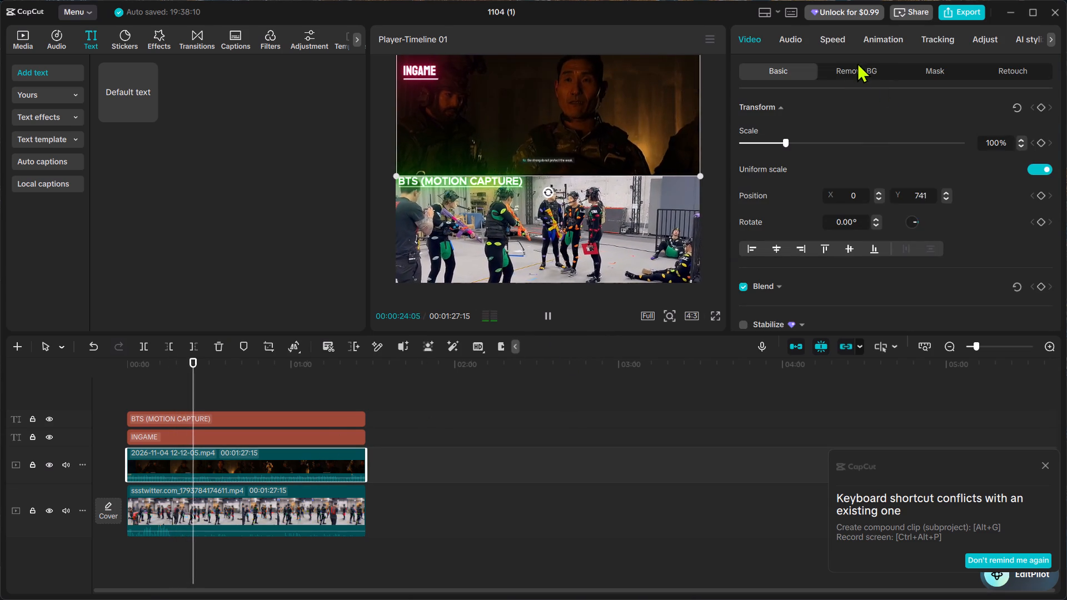
{"action": "left_click", "coordinate": [799, 42]}
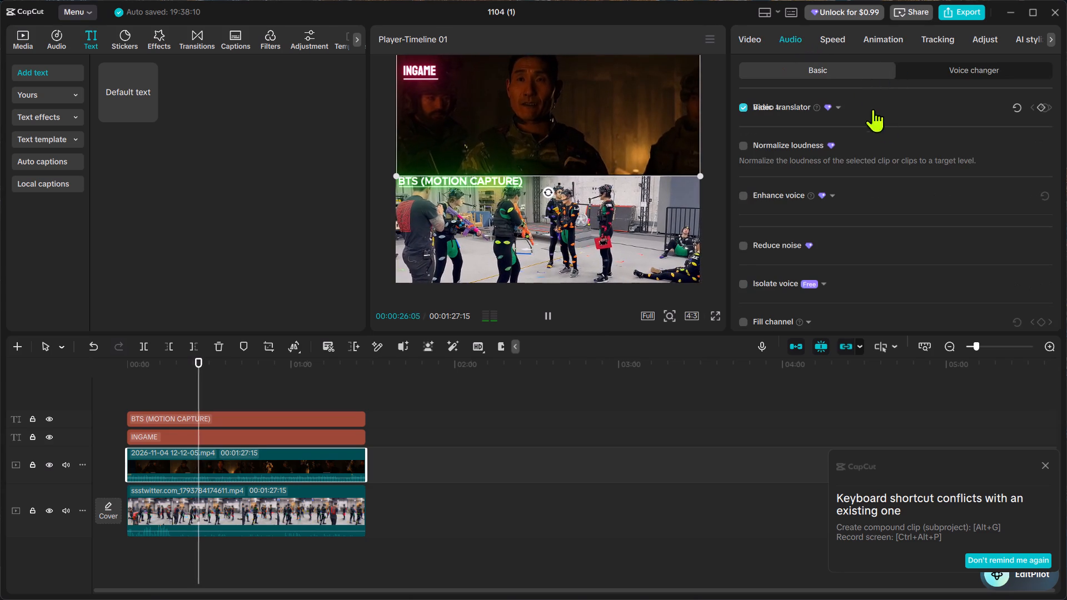
{"action": "scroll", "coordinate": [891, 136], "scroll_direction": "up", "scroll_amount": 10}
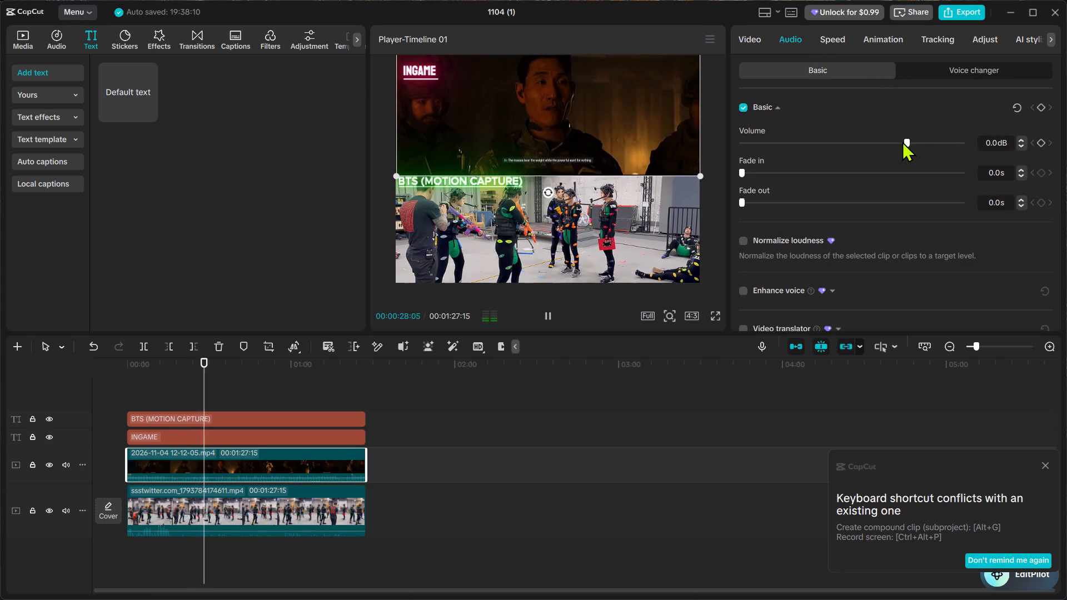
{"action": "left_click_drag", "start_coordinate": [901, 141], "coordinate": [1015, 152]}
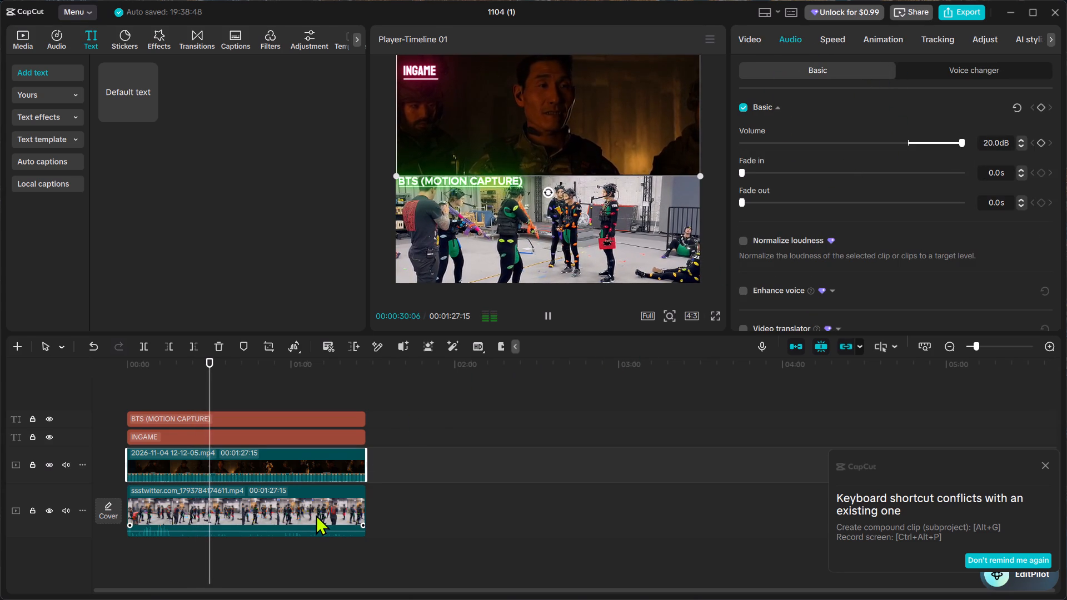
Raise the volume of the motion-capture clip to 20.0 dB and deselect the clip.
{"action": "left_click", "coordinate": [312, 516]}
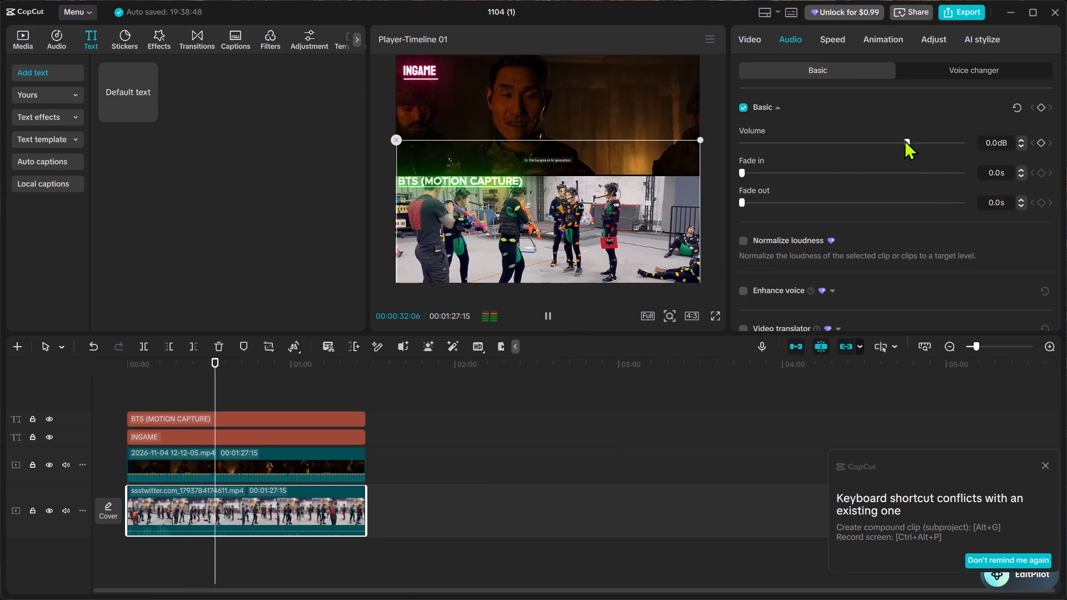
{"action": "left_click_drag", "start_coordinate": [904, 139], "coordinate": [1013, 144]}
{"action": "left_click", "coordinate": [572, 379]}
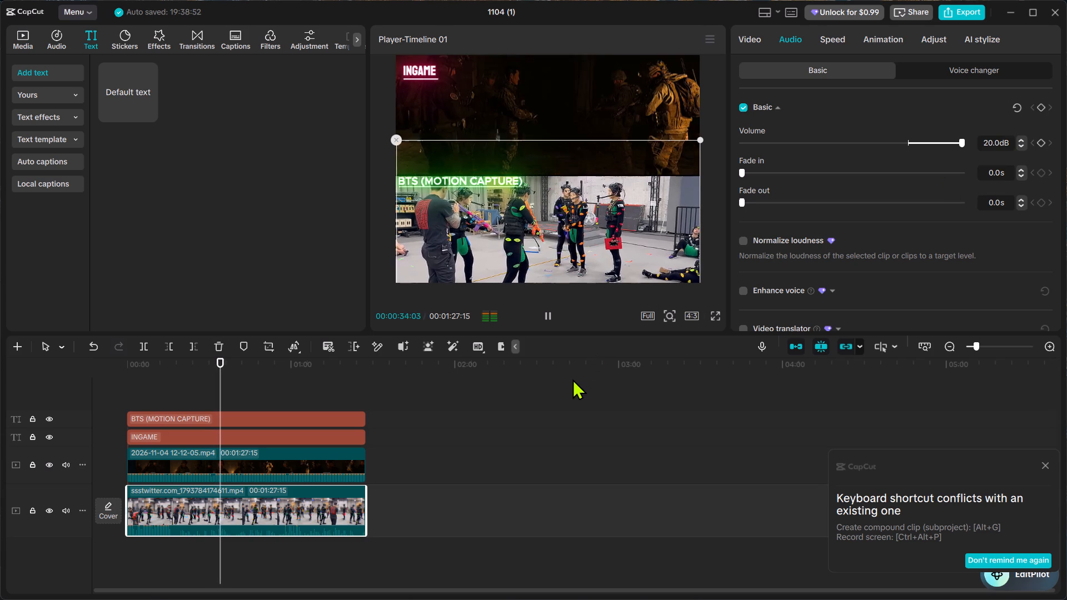
Play the timeline from the beginning to check the louder audio, and pause about 12 seconds in.
{"action": "left_click", "coordinate": [542, 320]}
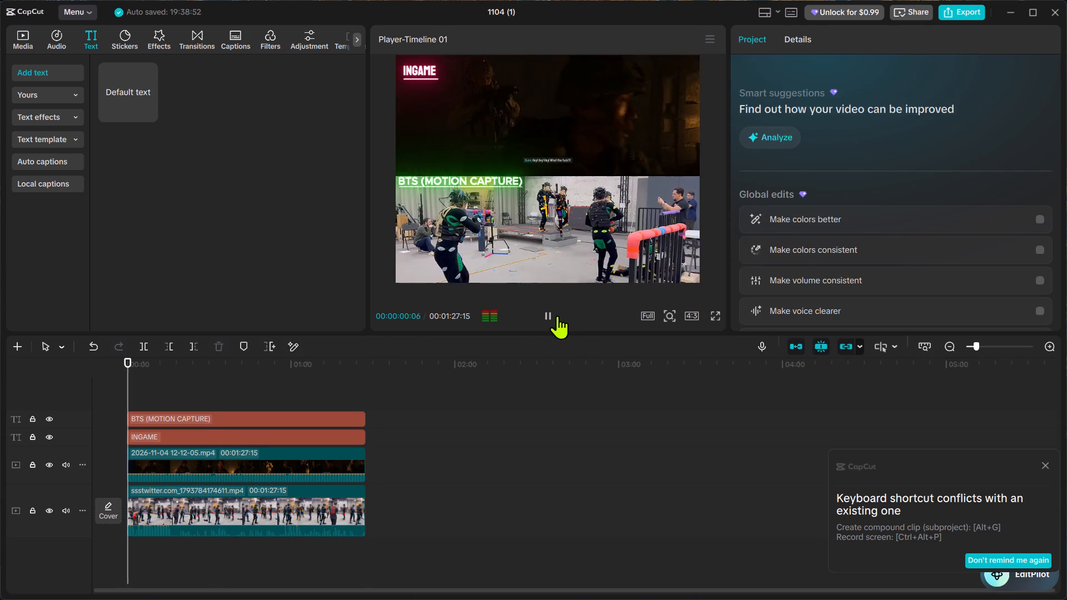
{"action": "left_click", "coordinate": [1043, 461]}
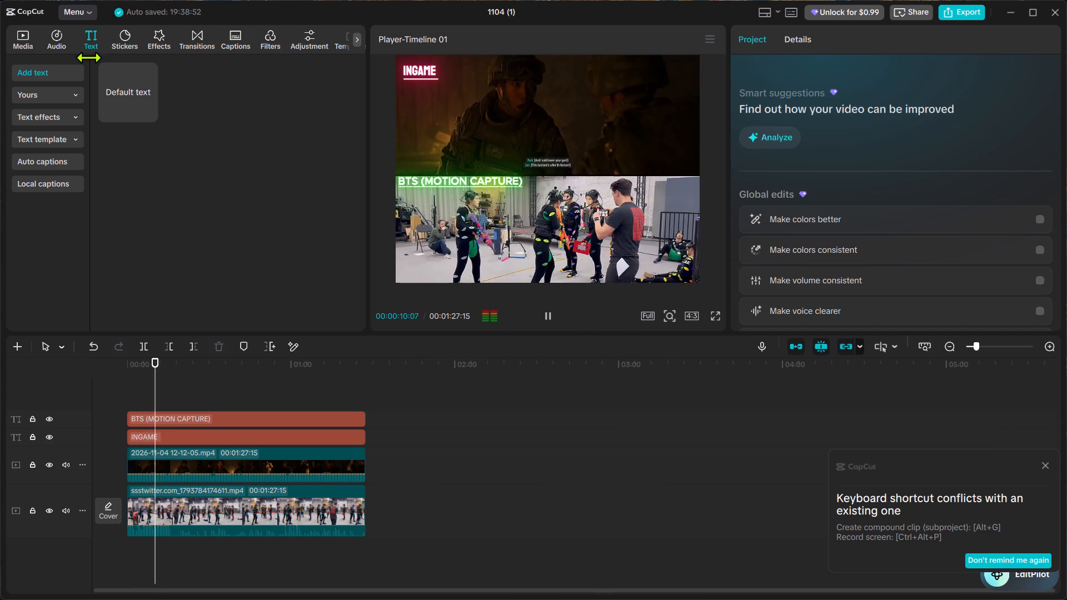
{"action": "left_click", "coordinate": [543, 310]}
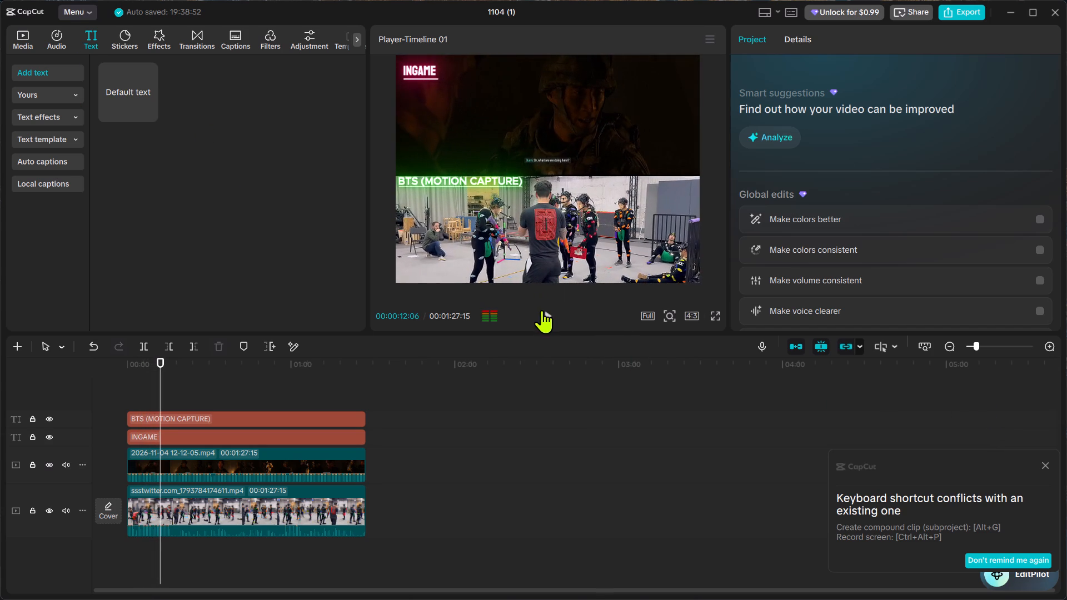
{"action": "left_click", "coordinate": [146, 112]}
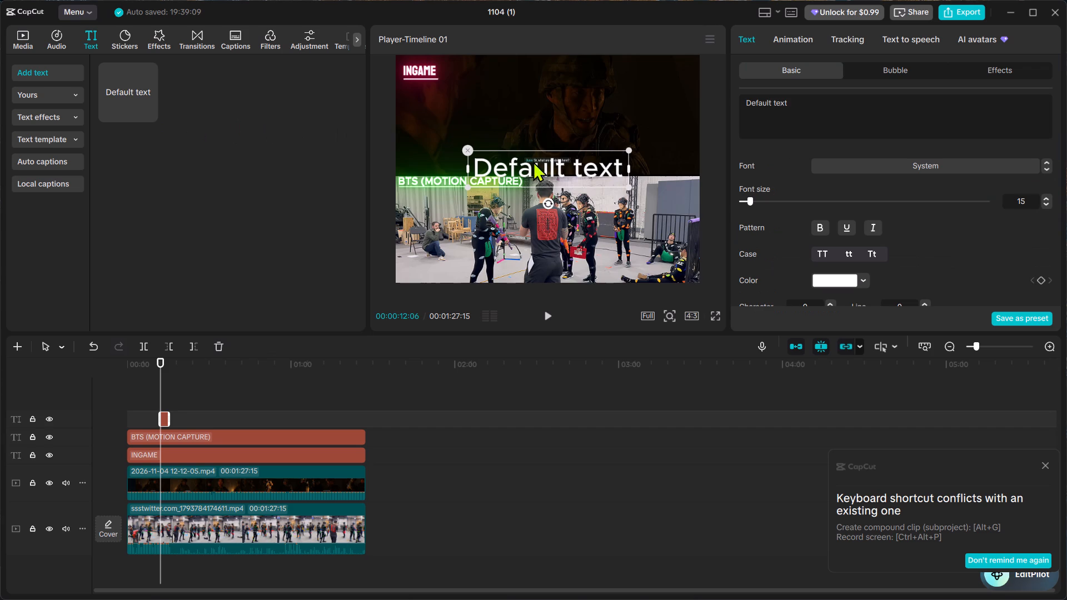
{"action": "left_click_drag", "start_coordinate": [537, 161], "coordinate": [590, 176]}
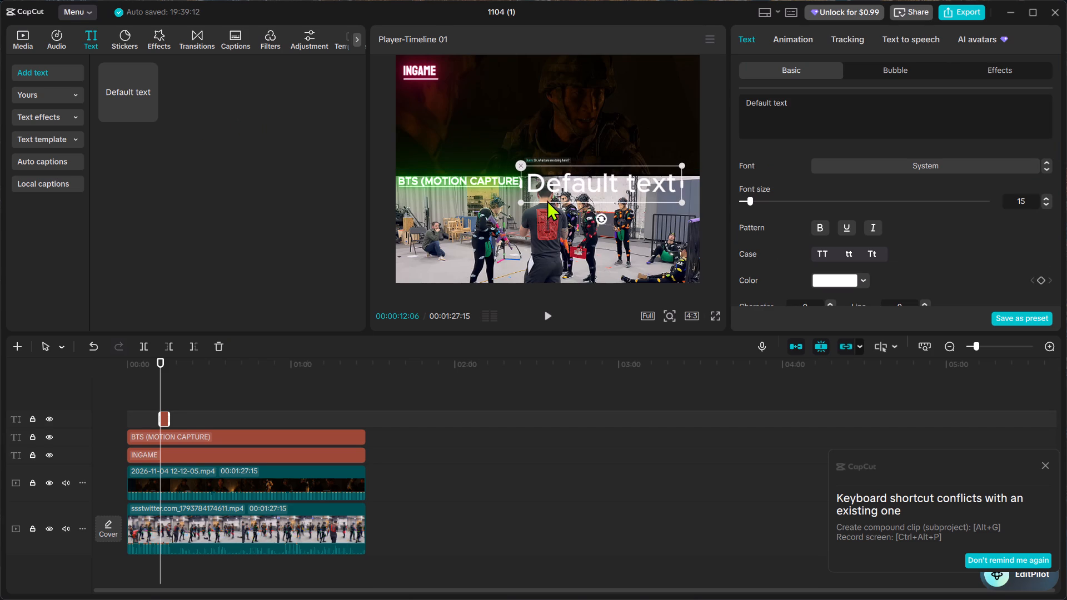
{"action": "left_click", "coordinate": [847, 92]}
{"action": "left_click", "coordinate": [845, 103]}
{"action": "key", "text": "BackSpace"}
{"action": "key", "text": "BackSpace"}
{"action": "key", "text": "BackSpace"}
{"action": "key", "text": "BackSpace"}
{"action": "key", "text": "BackSpace"}
{"action": "key", "text": "BackSpace"}
{"action": "key", "text": "BackSpace"}
{"action": "key", "text": "BackSpace"}
{"action": "key", "text": "BackSpace"}
{"action": "key", "text": "BackSpace"}
{"action": "key", "text": "BackSpace"}
{"action": "key", "text": "BackSpace"}
{"action": "key", "text": "BackSpace"}
{"action": "key", "text": "BackSpace"}
{"action": "key", "text": "BackSpace"}
{"action": "key", "text": "BackSpace"}
{"action": "key", "text": "BackSpace"}
{"action": "key", "text": "BackSpace"}
{"action": "key", "text": "BackSpace"}
{"action": "key", "text": "BackSpace"}
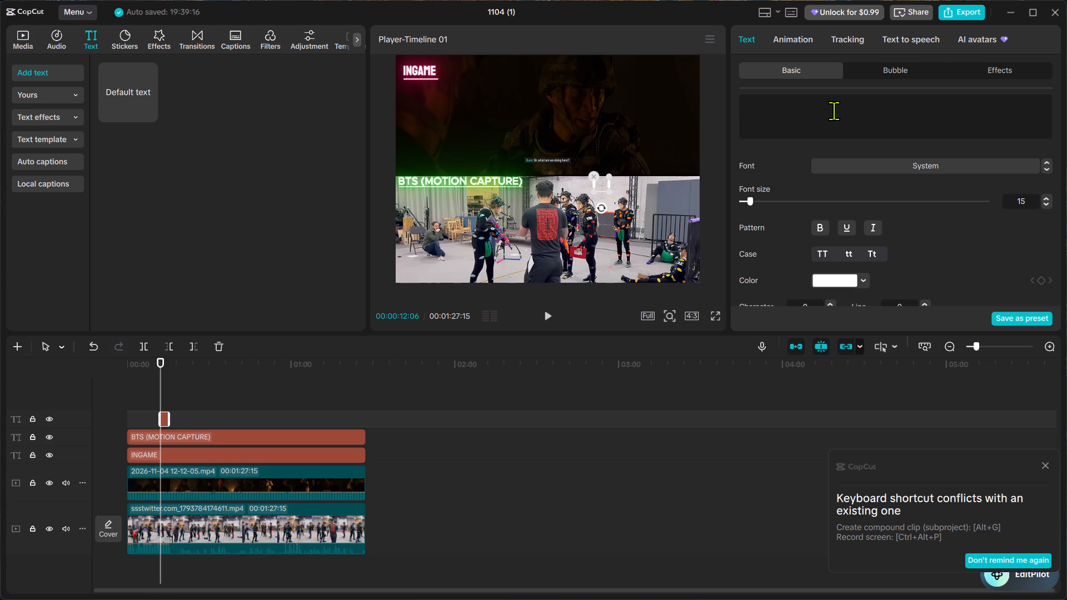
{"action": "key", "text": "ctrl+2"}
{"action": "key", "text": "shift+at"}
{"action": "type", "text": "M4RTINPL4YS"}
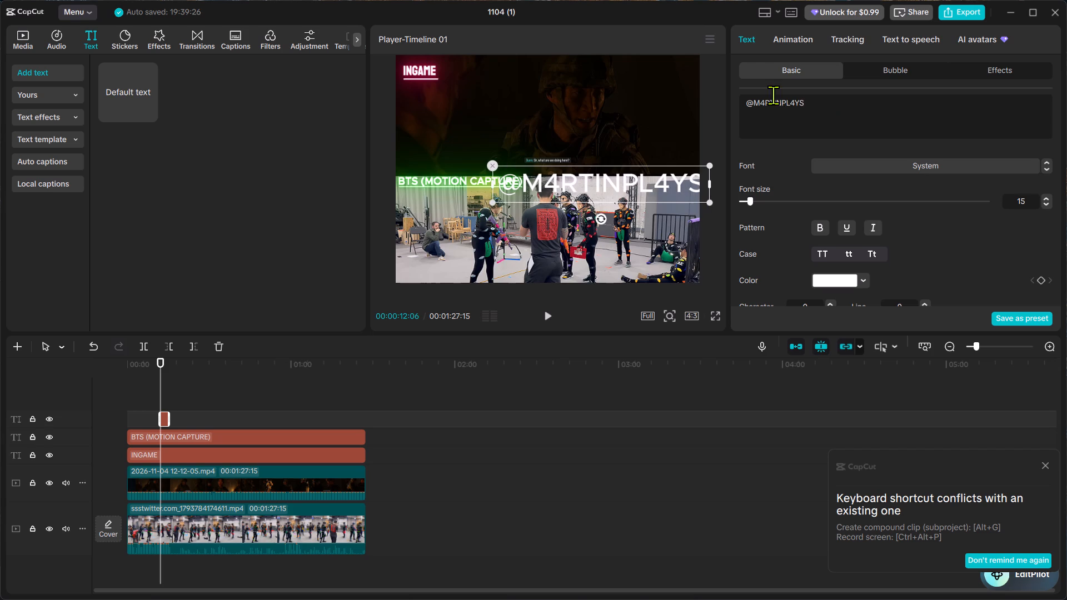
{"action": "left_click_drag", "start_coordinate": [708, 197], "coordinate": [681, 186]}
{"action": "left_click_drag", "start_coordinate": [624, 163], "coordinate": [629, 171]}
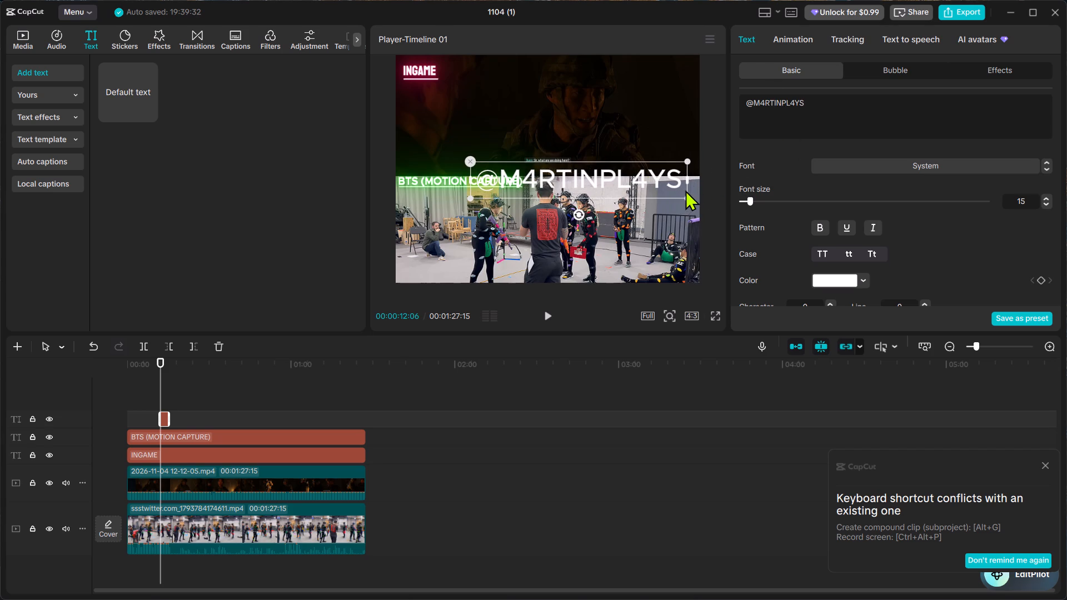
{"action": "left_click_drag", "start_coordinate": [690, 194], "coordinate": [659, 182]}
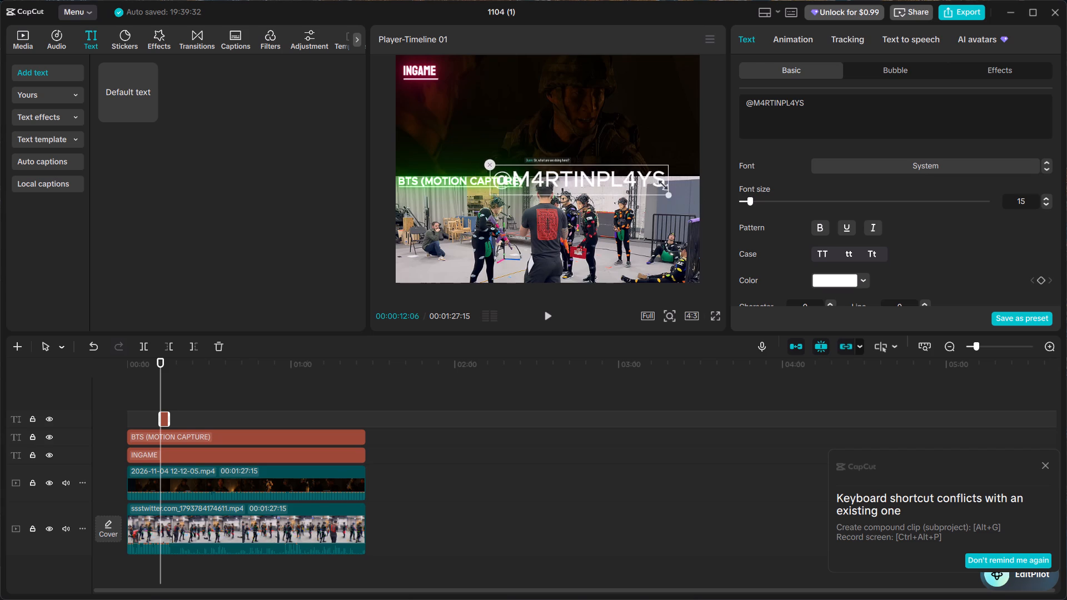
{"action": "left_click_drag", "start_coordinate": [659, 182], "coordinate": [559, 167]}
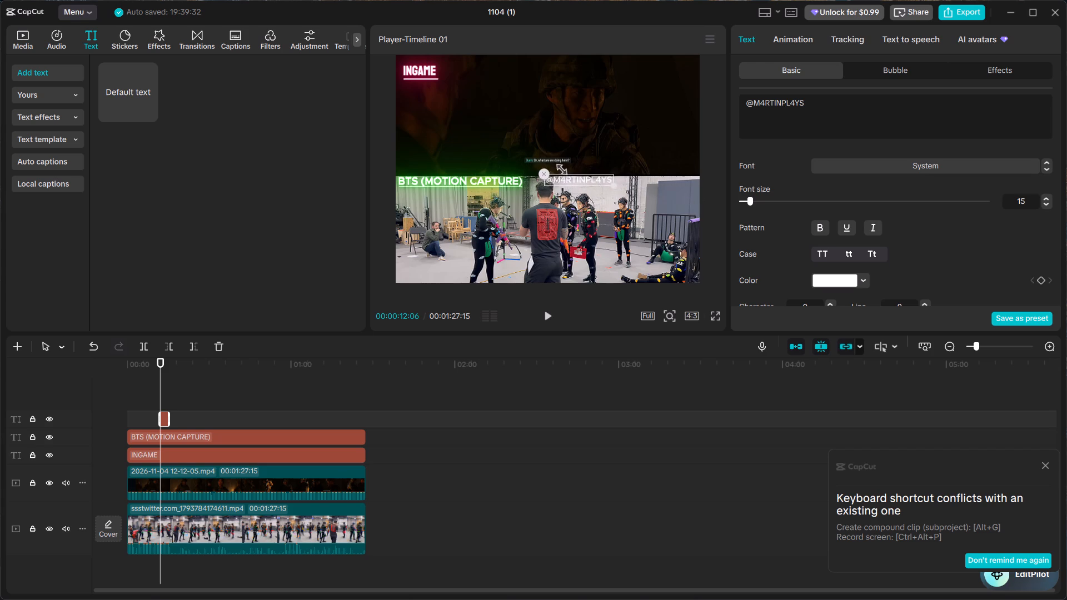
{"action": "left_click_drag", "start_coordinate": [559, 167], "coordinate": [531, 162]}
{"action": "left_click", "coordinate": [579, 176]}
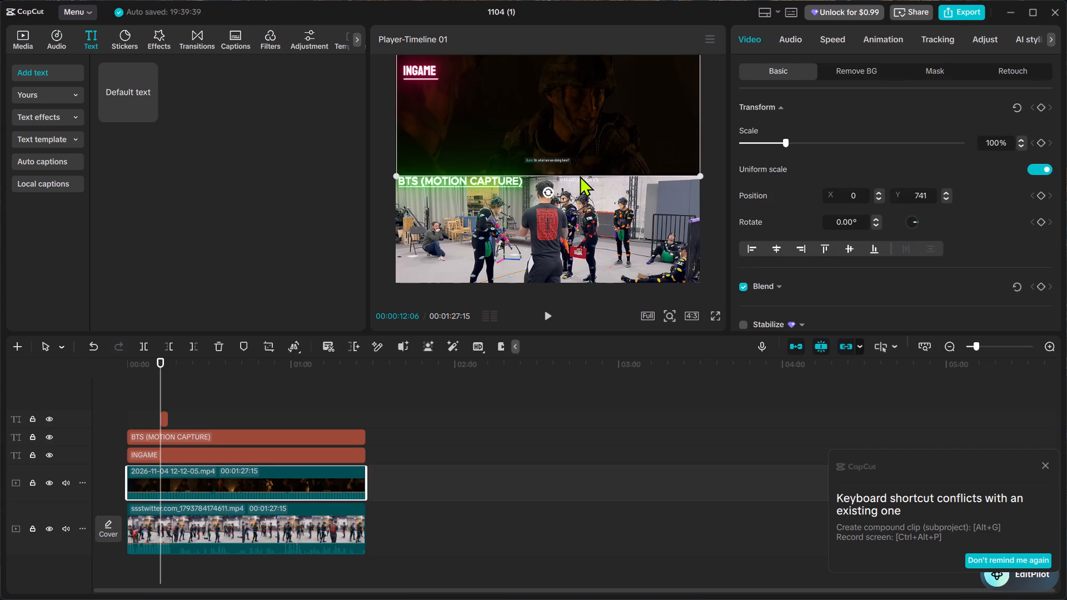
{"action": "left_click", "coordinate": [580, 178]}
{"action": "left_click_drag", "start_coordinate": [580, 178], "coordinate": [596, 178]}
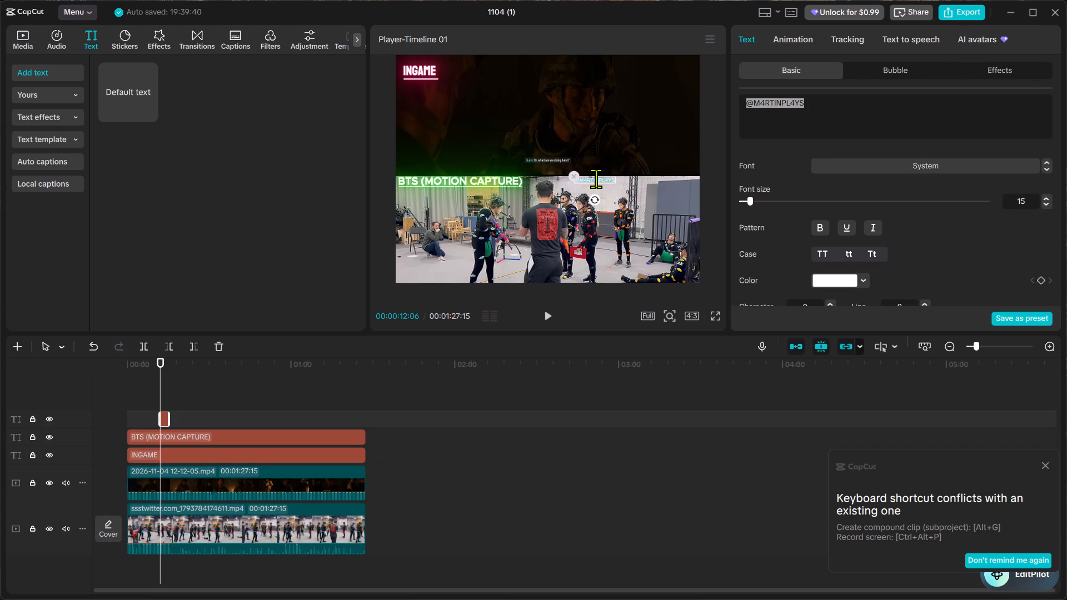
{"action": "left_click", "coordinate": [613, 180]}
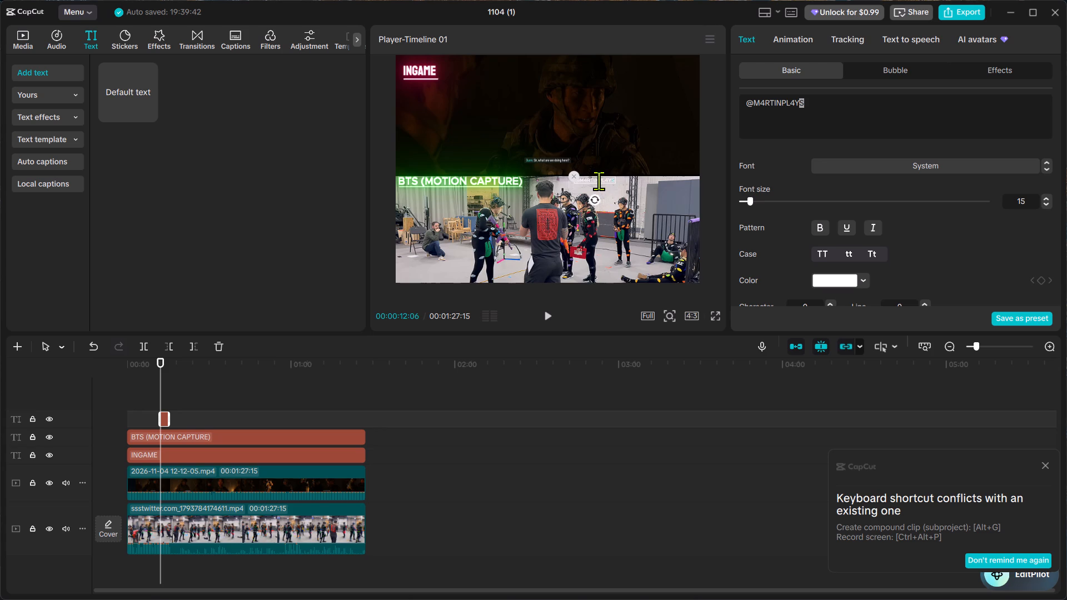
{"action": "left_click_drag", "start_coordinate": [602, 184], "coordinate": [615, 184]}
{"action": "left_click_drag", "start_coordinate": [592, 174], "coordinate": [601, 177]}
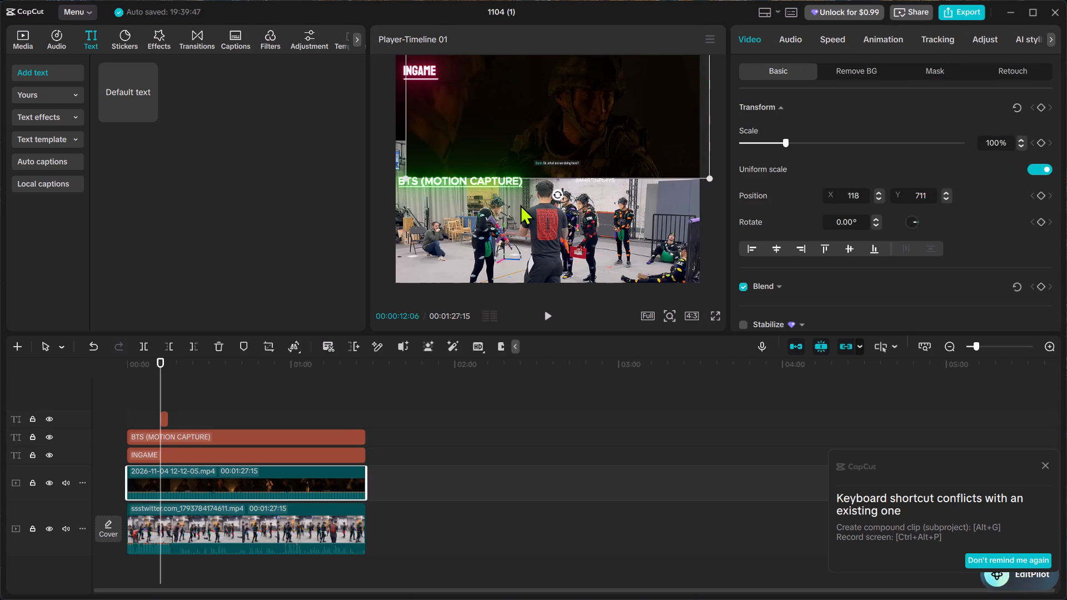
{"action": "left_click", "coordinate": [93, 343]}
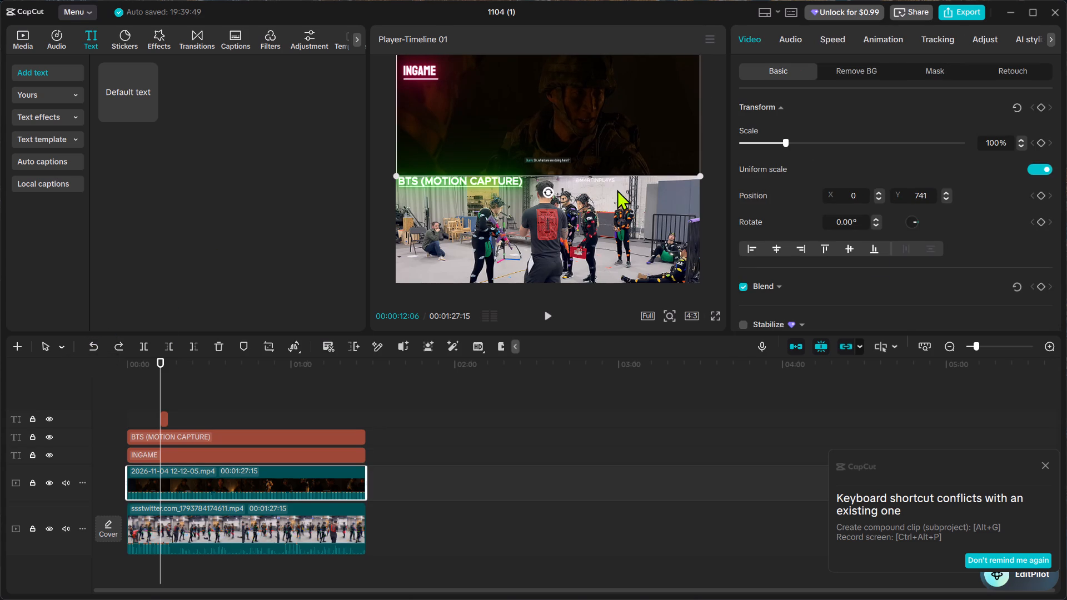
{"action": "left_click", "coordinate": [598, 178]}
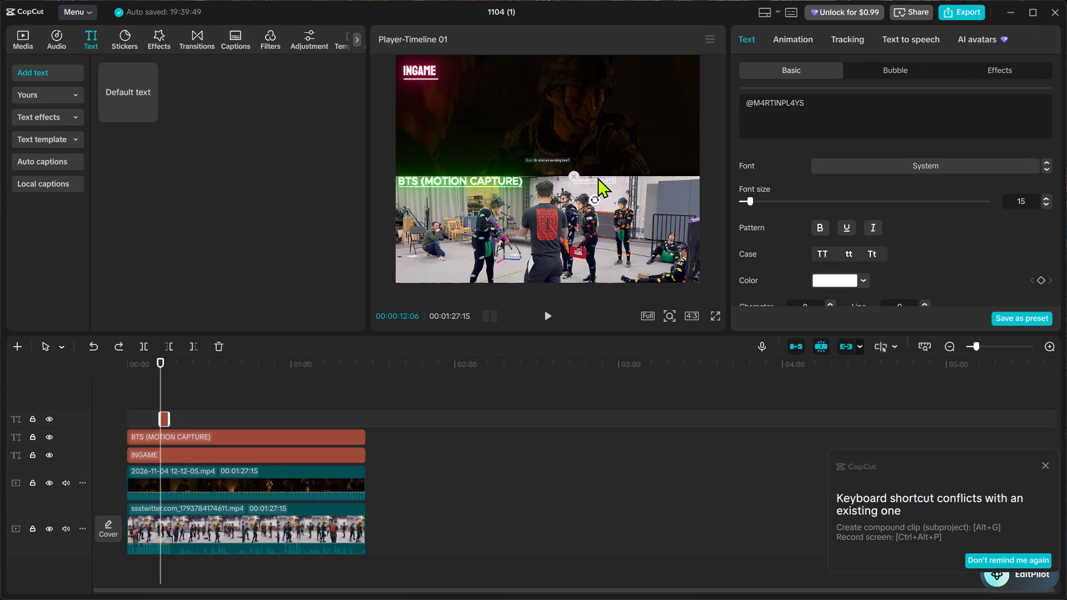
{"action": "left_click_drag", "start_coordinate": [597, 177], "coordinate": [663, 184]}
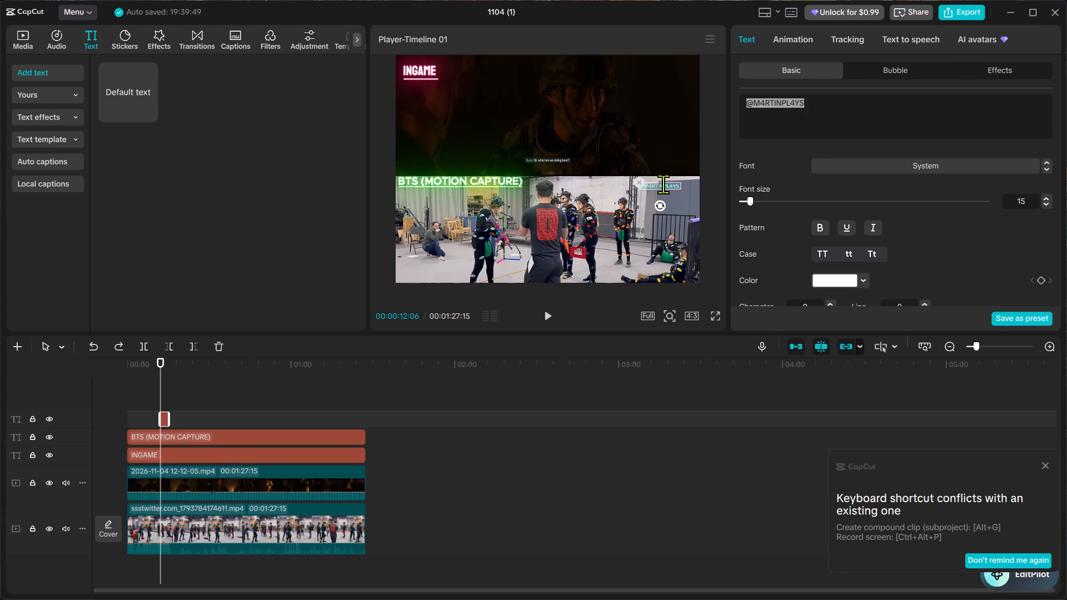
{"action": "left_click_drag", "start_coordinate": [663, 184], "coordinate": [672, 170]}
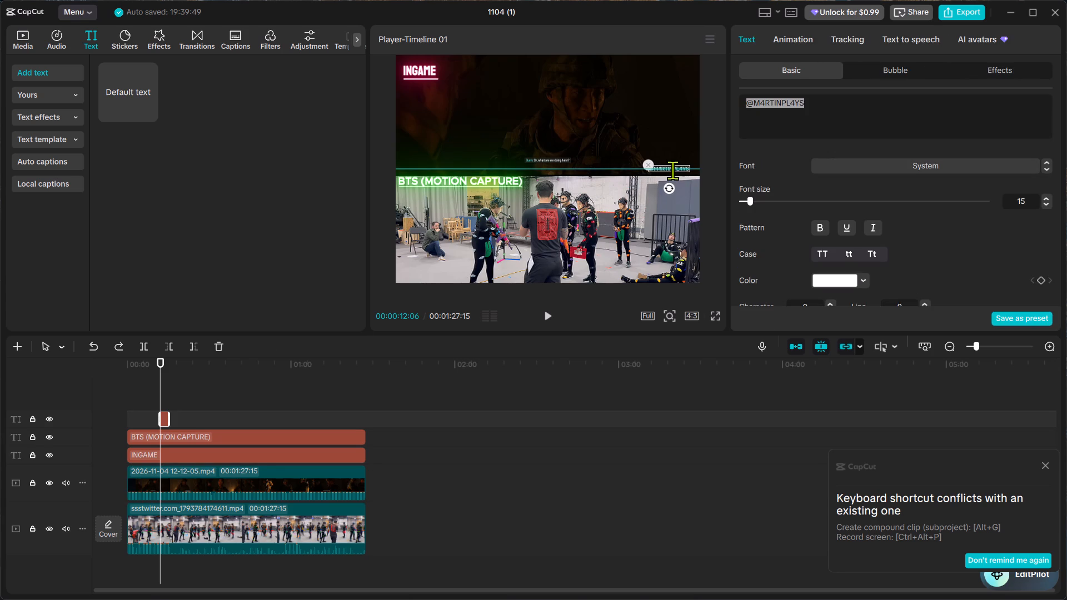
{"action": "left_click_drag", "start_coordinate": [672, 170], "coordinate": [678, 171]}
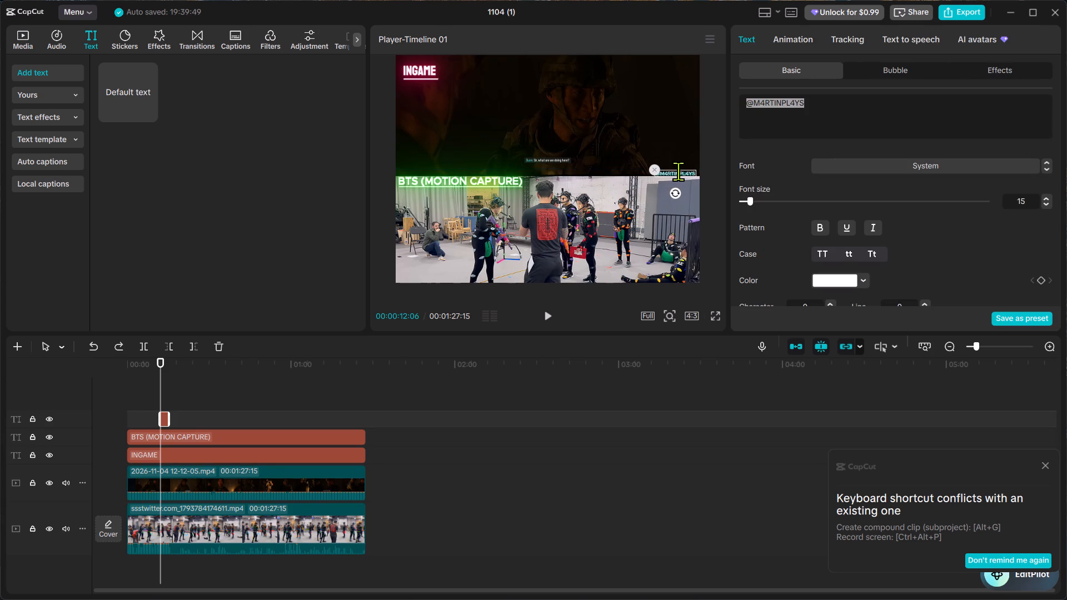
{"action": "left_click_drag", "start_coordinate": [678, 171], "coordinate": [680, 171]}
{"action": "left_click", "coordinate": [546, 429]}
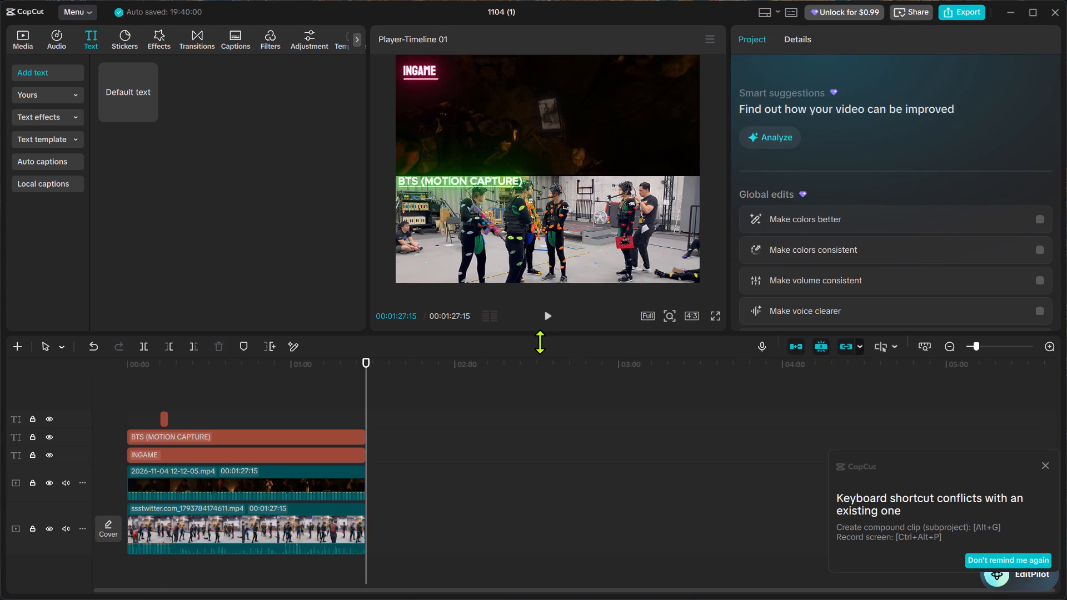
{"action": "left_click", "coordinate": [161, 408]}
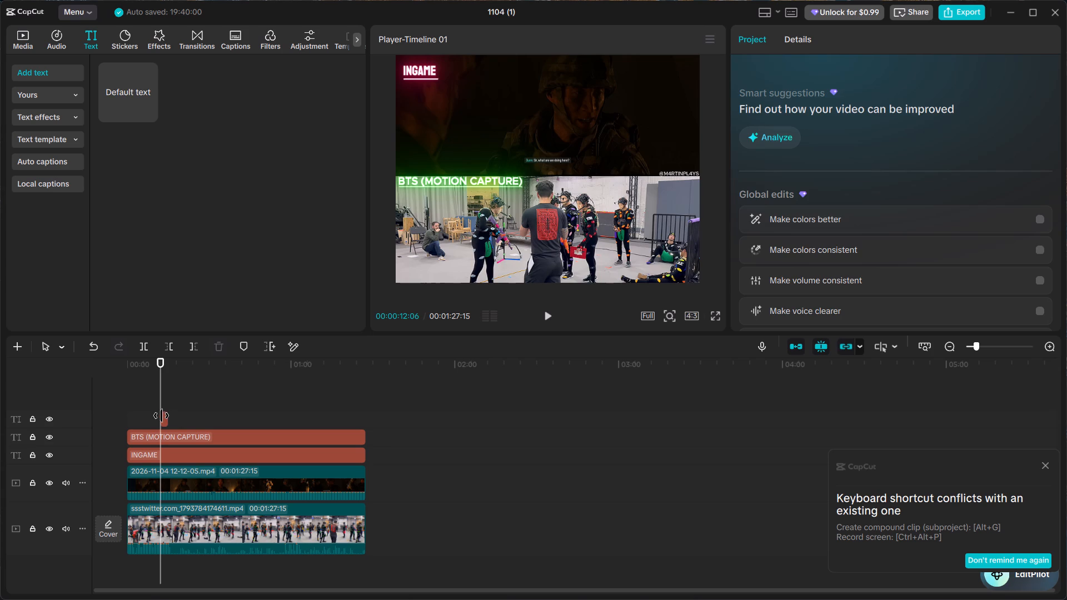
{"action": "left_click_drag", "start_coordinate": [161, 416], "coordinate": [143, 417]}
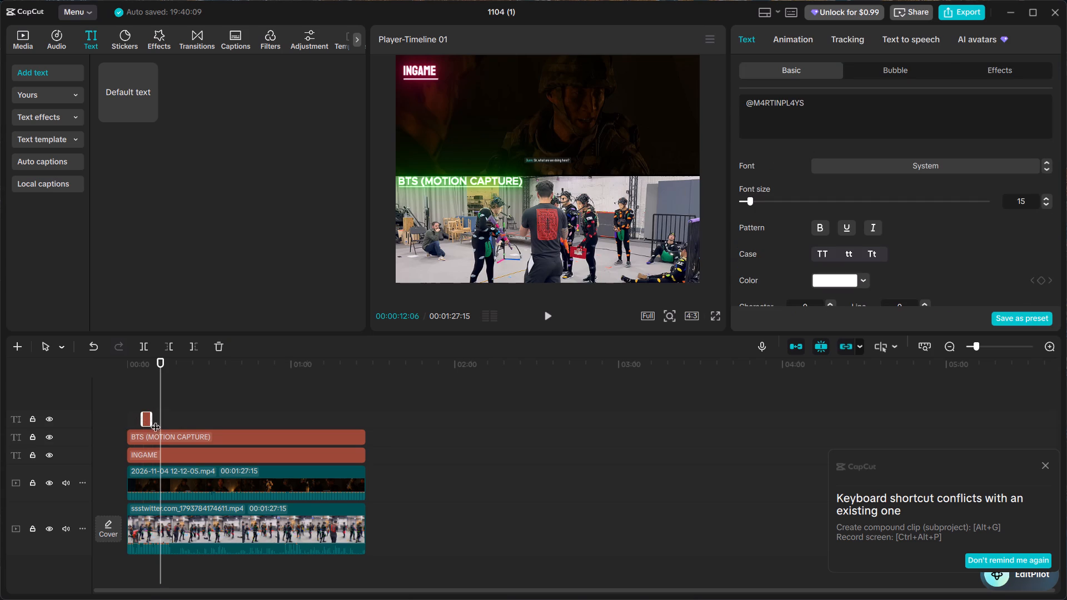
{"action": "left_click_drag", "start_coordinate": [151, 414], "coordinate": [382, 416]}
{"action": "left_click_drag", "start_coordinate": [367, 422], "coordinate": [373, 419]}
{"action": "left_click_drag", "start_coordinate": [225, 414], "coordinate": [202, 412]}
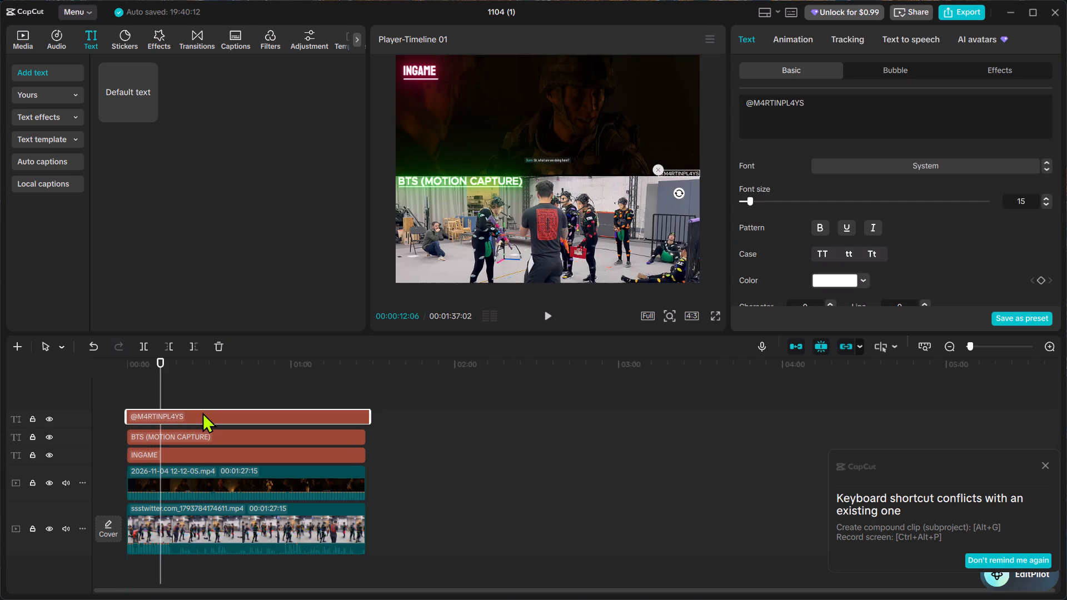
{"action": "left_click_drag", "start_coordinate": [202, 412], "coordinate": [202, 415]}
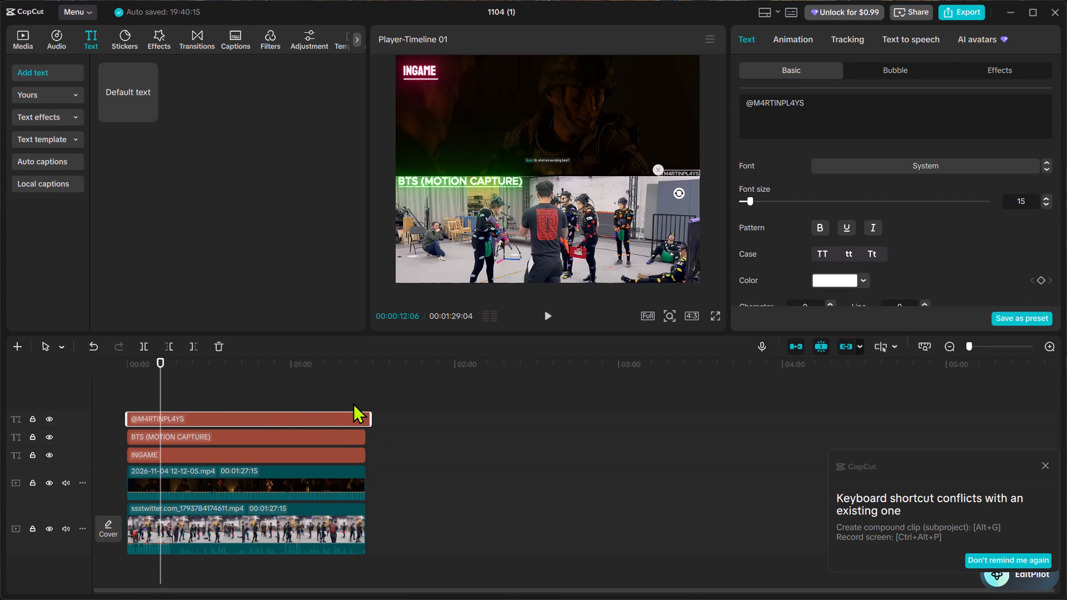
{"action": "left_click_drag", "start_coordinate": [371, 413], "coordinate": [364, 416]}
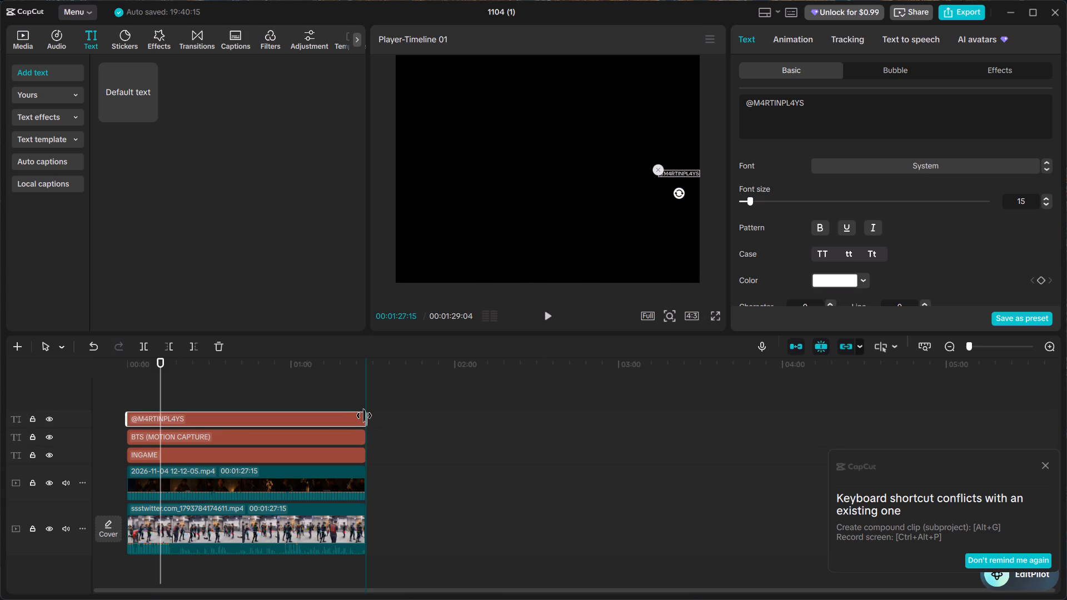
{"action": "left_click_drag", "start_coordinate": [364, 416], "coordinate": [363, 416]}
{"action": "left_click", "coordinate": [550, 322]}
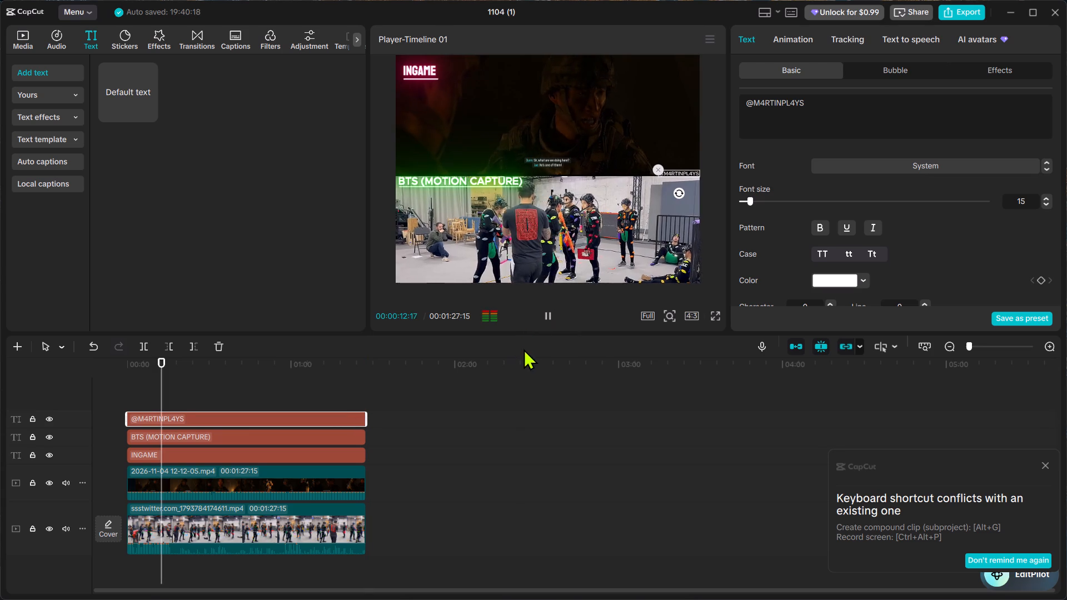
{"action": "left_click", "coordinate": [557, 421]}
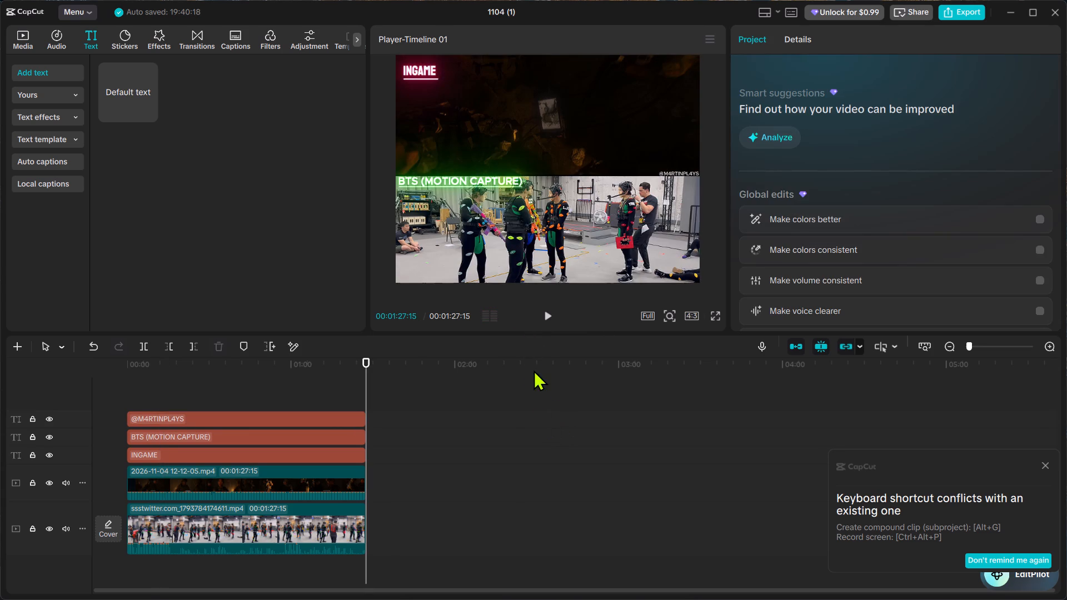
{"action": "left_click", "coordinate": [554, 321]}
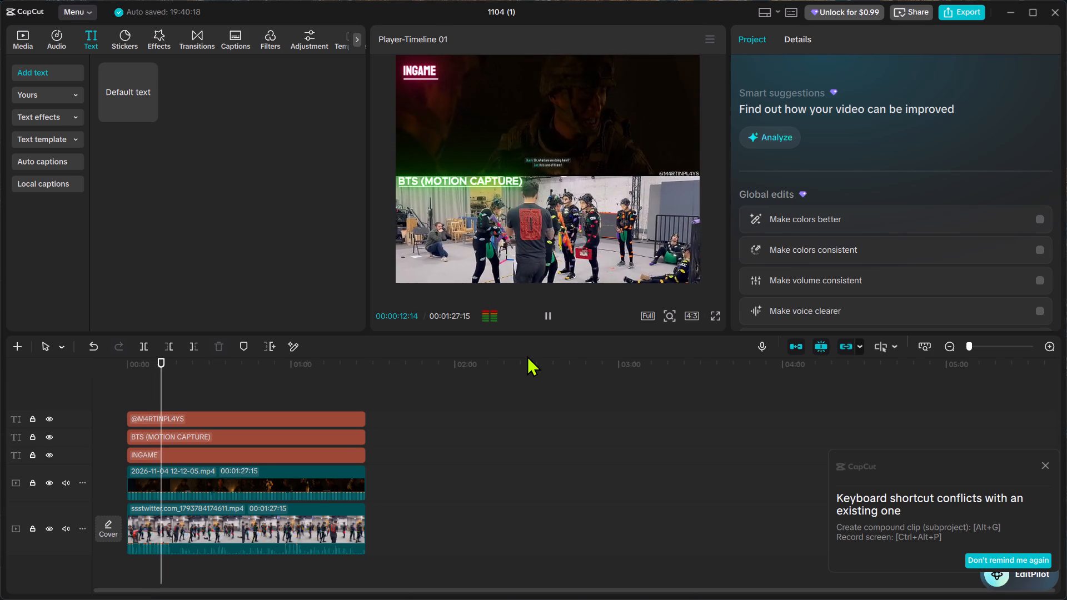
Export the comparison video at 2K resolution and 60fps, keeping the recommended bit rate, H.264 codec and mov format.
{"action": "left_click", "coordinate": [956, 0]}
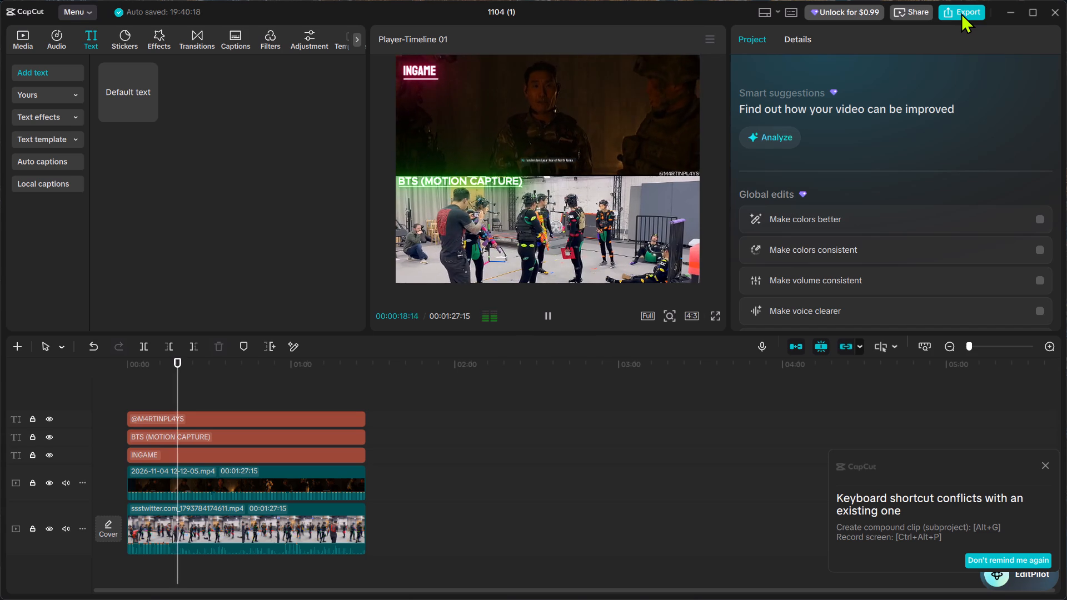
{"action": "left_click", "coordinate": [961, 13]}
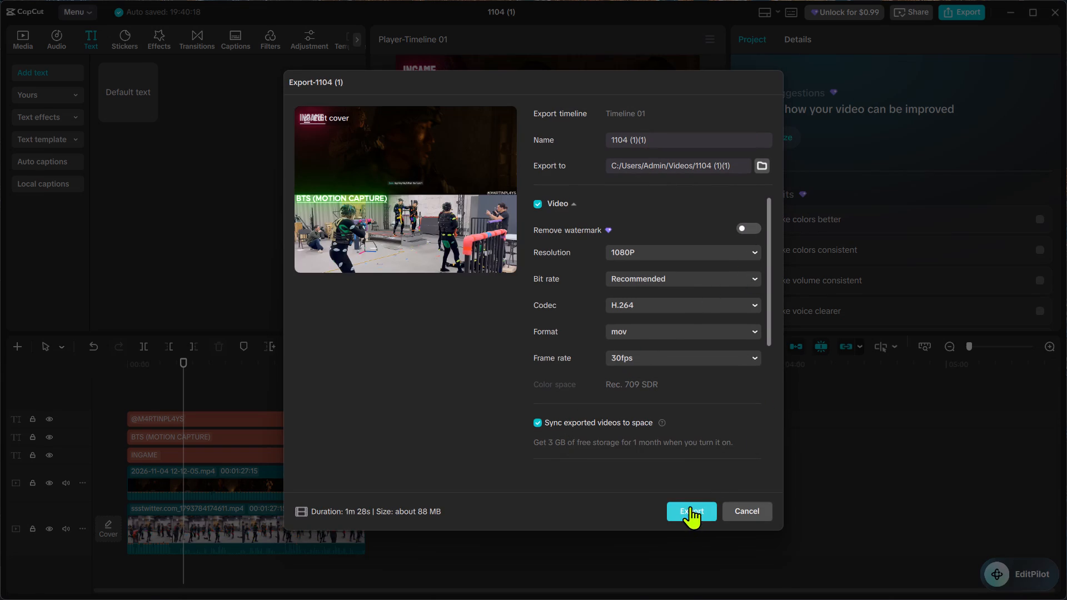
{"action": "left_click", "coordinate": [752, 251]}
{"action": "left_click", "coordinate": [746, 247]}
{"action": "left_click", "coordinate": [671, 251]}
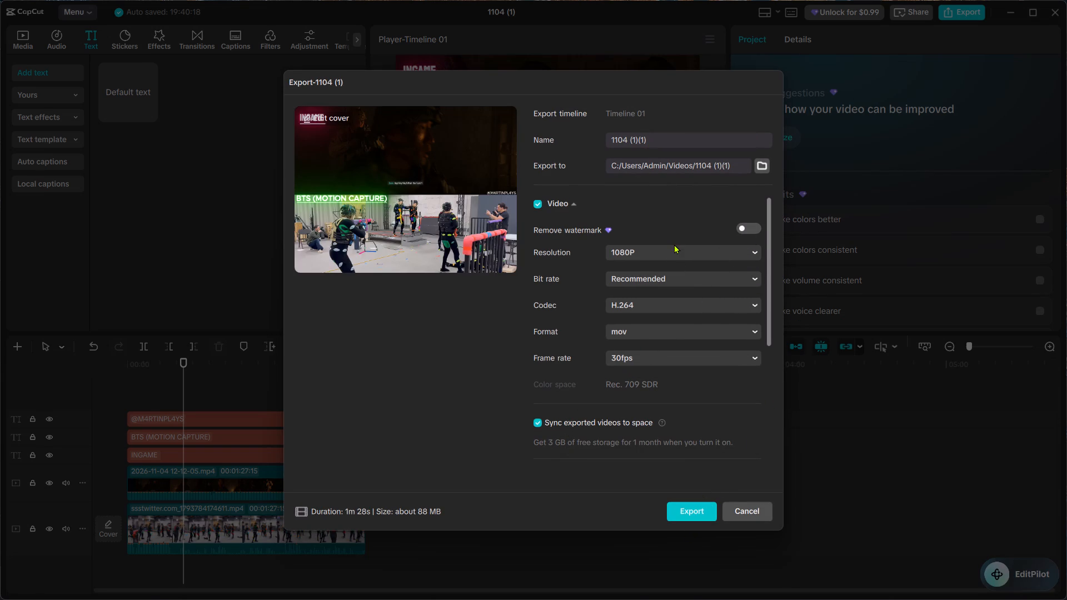
{"action": "left_click", "coordinate": [755, 252]}
{"action": "left_click", "coordinate": [751, 248]}
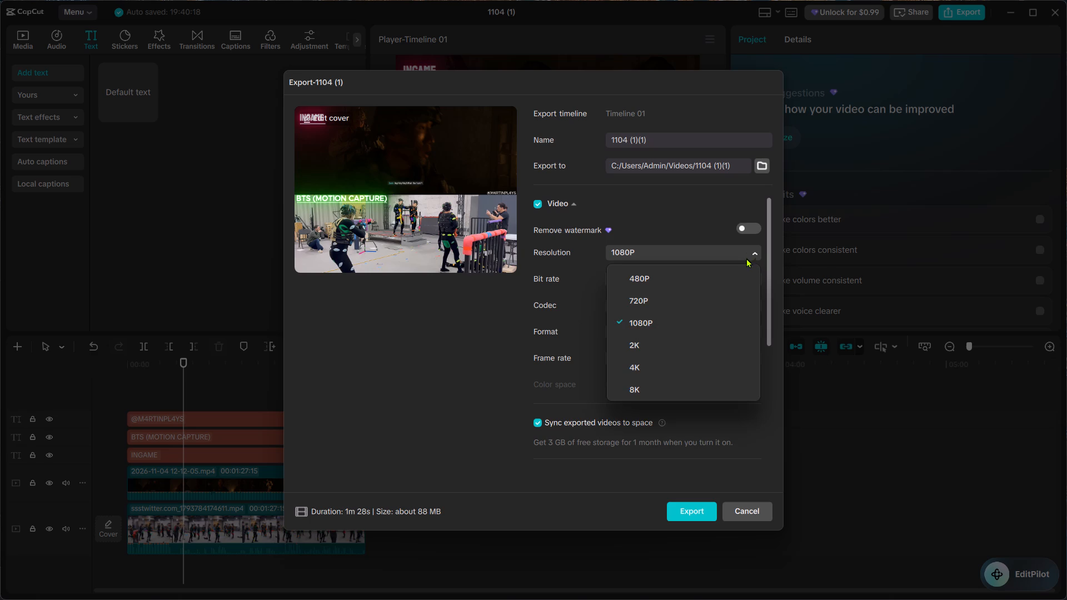
{"action": "left_click", "coordinate": [851, 407]}
{"action": "left_click", "coordinate": [679, 321]}
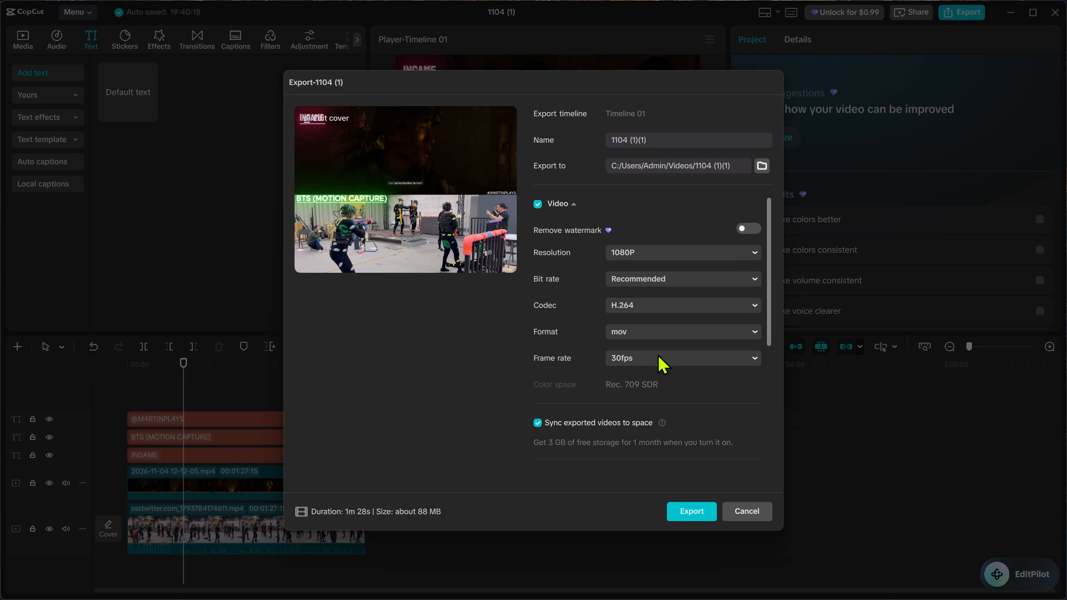
{"action": "left_click", "coordinate": [666, 251]}
{"action": "left_click", "coordinate": [655, 346]}
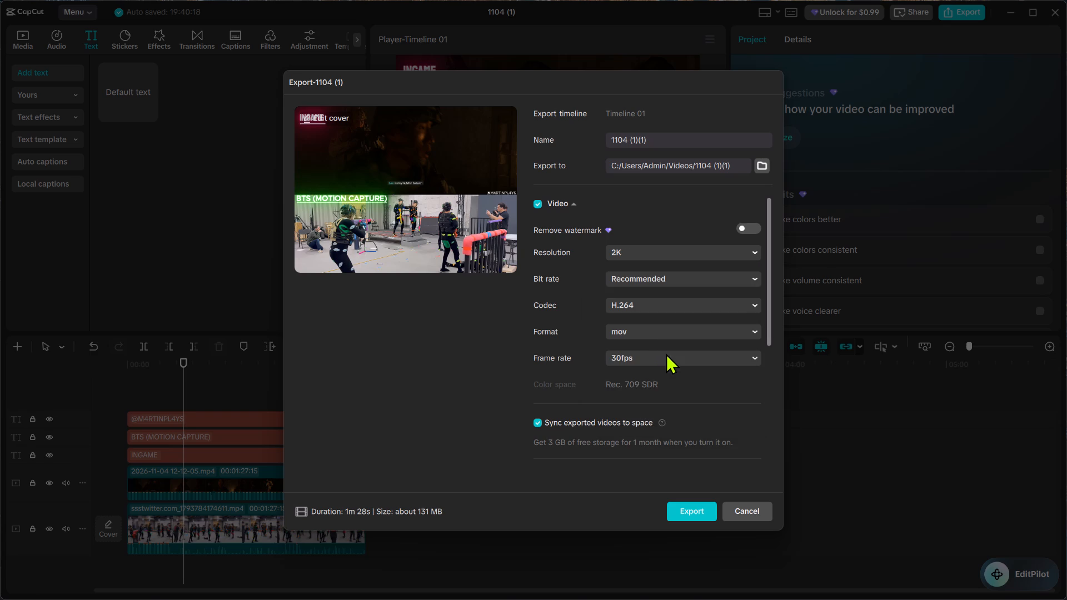
{"action": "left_click", "coordinate": [657, 355]}
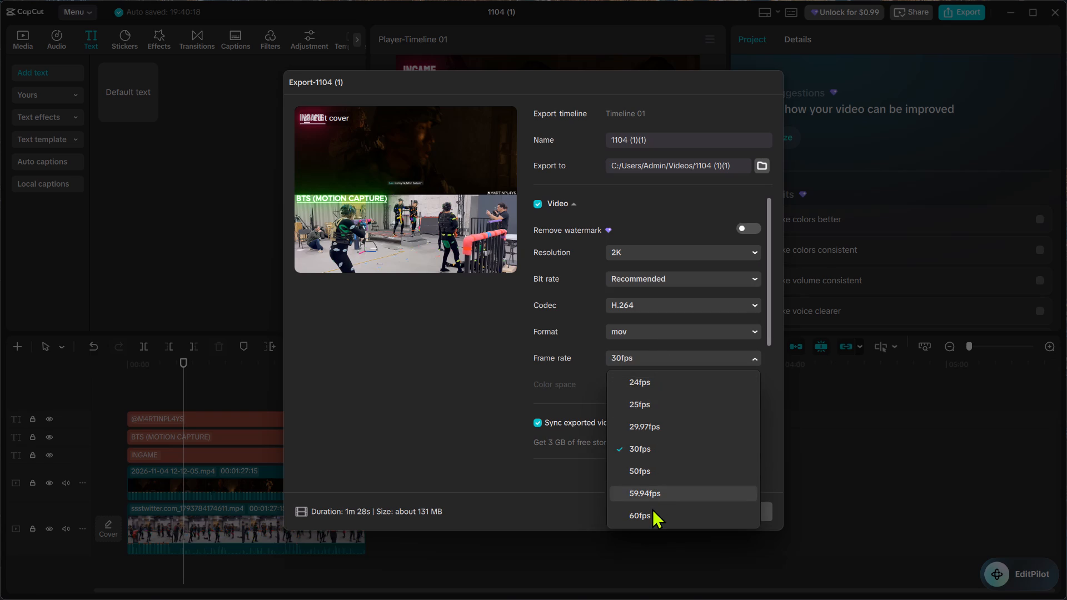
{"action": "left_click", "coordinate": [652, 510]}
{"action": "left_click", "coordinate": [697, 511]}
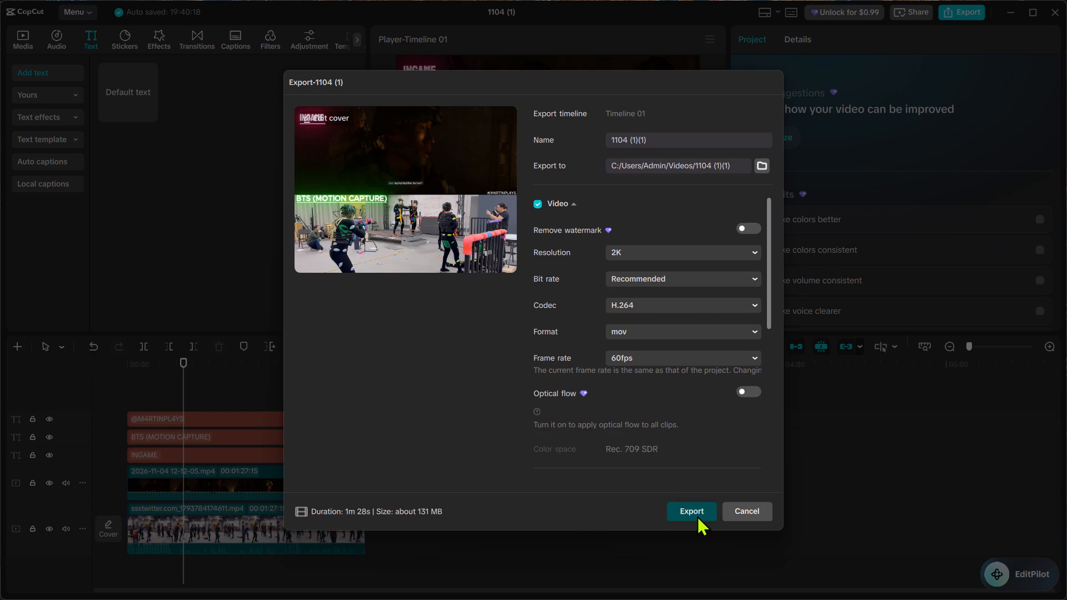